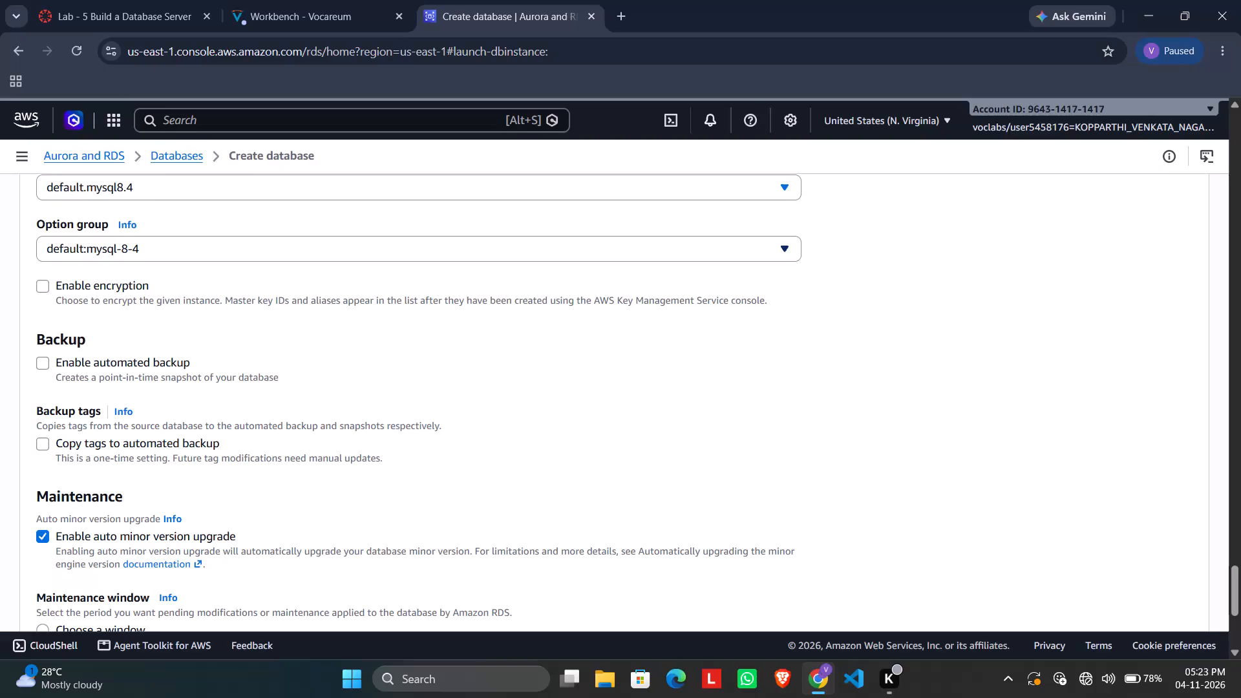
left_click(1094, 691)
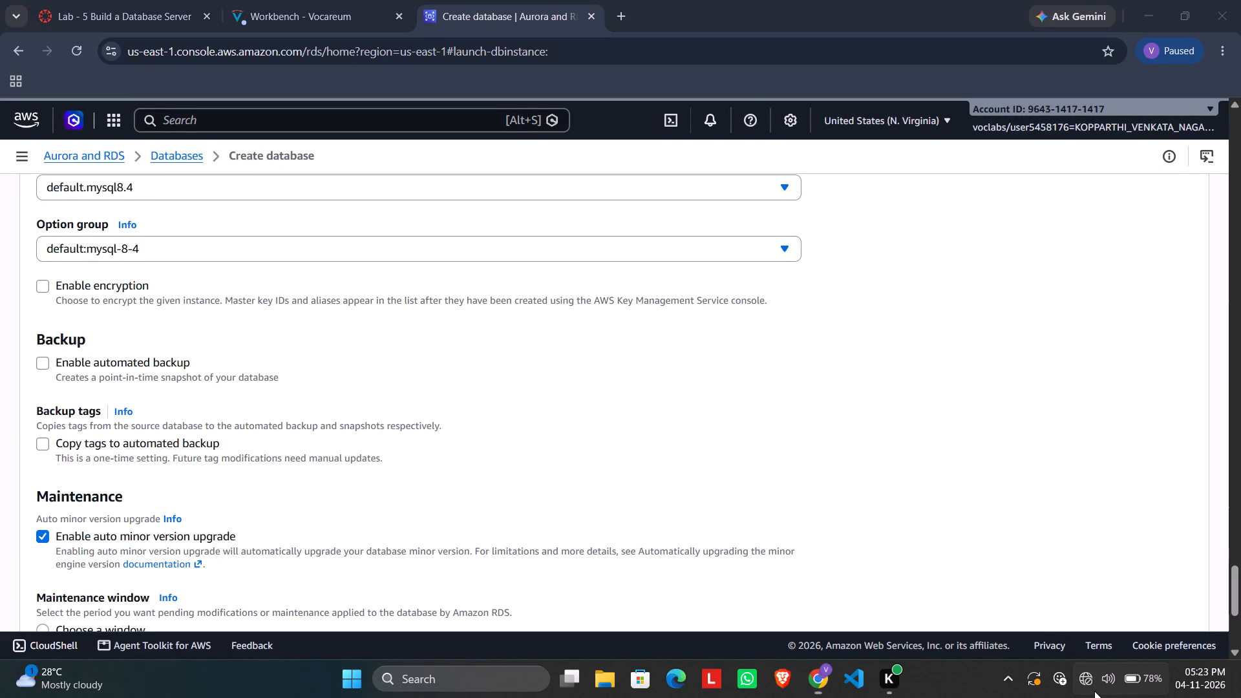
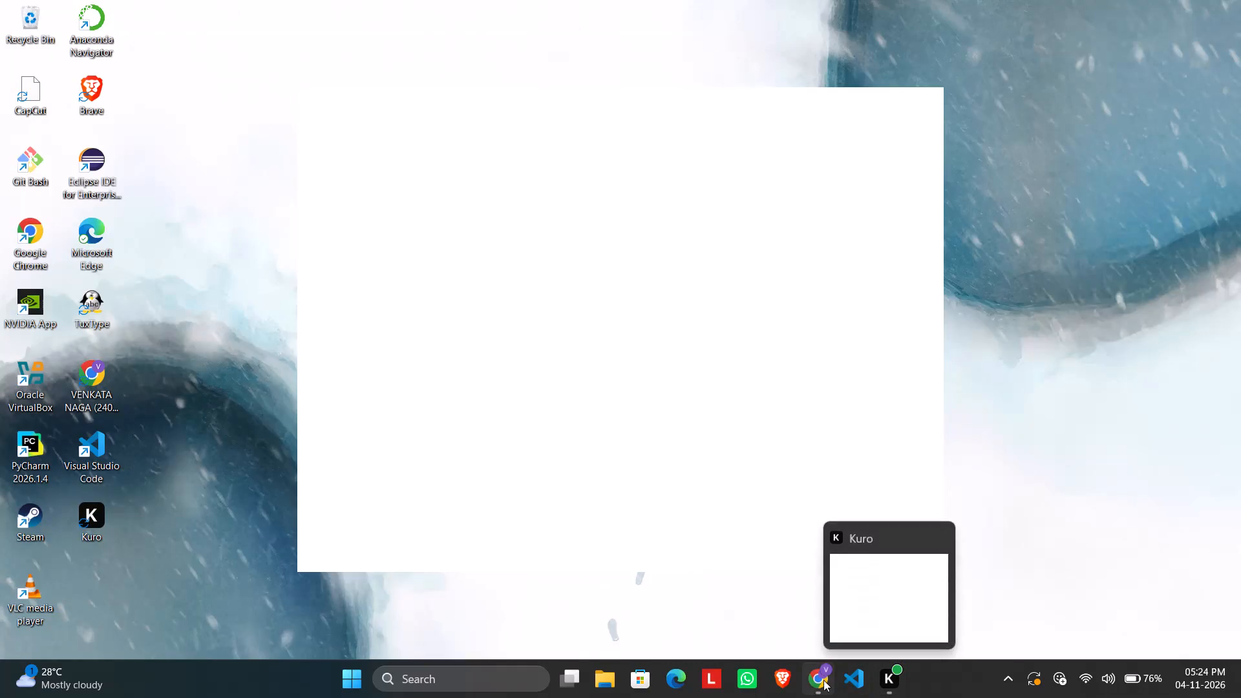
Switch to Chrome, look over the additional database settings in the RDS form, and bring up the Vocareum lab instructions.
left_click(823, 680)
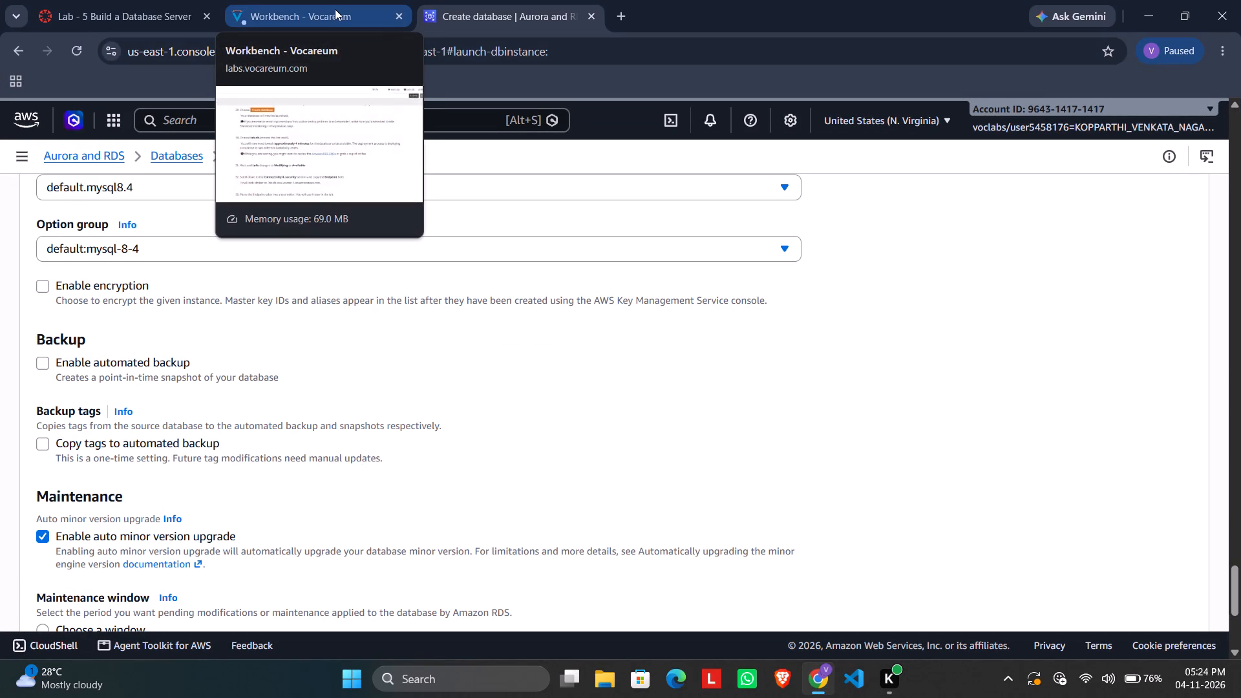
scroll(236, 290, "up", 1)
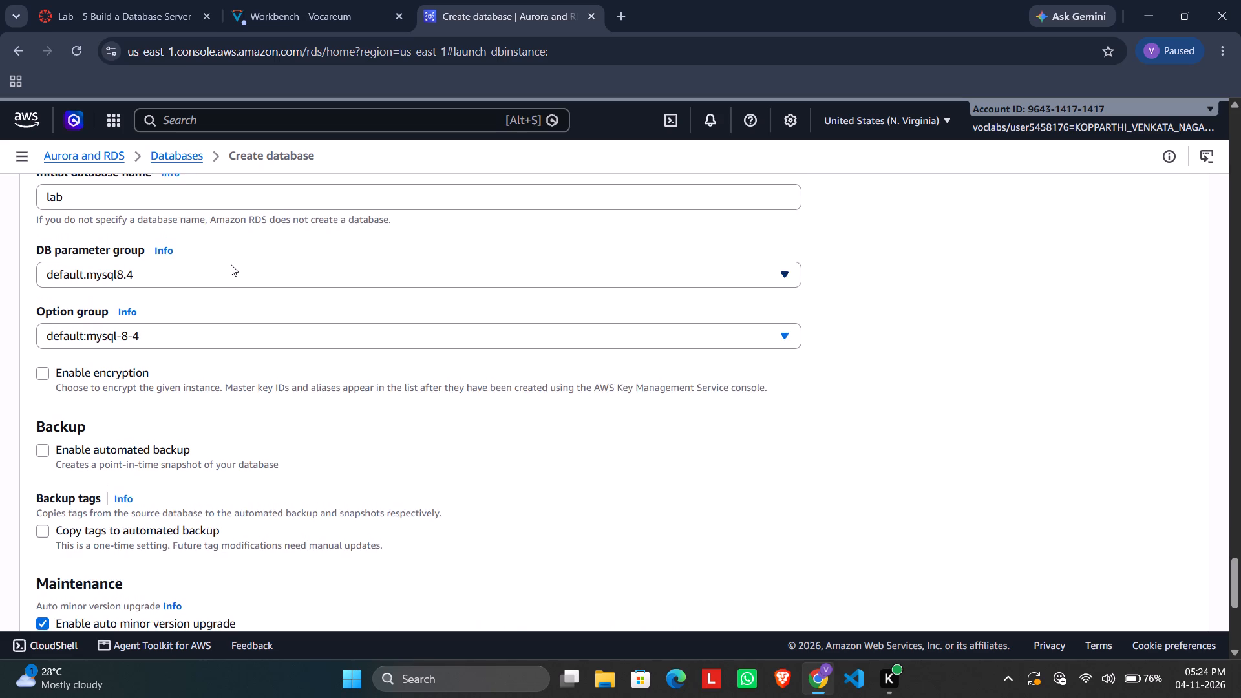
scroll(231, 264, "up", 3)
left_click(290, 0)
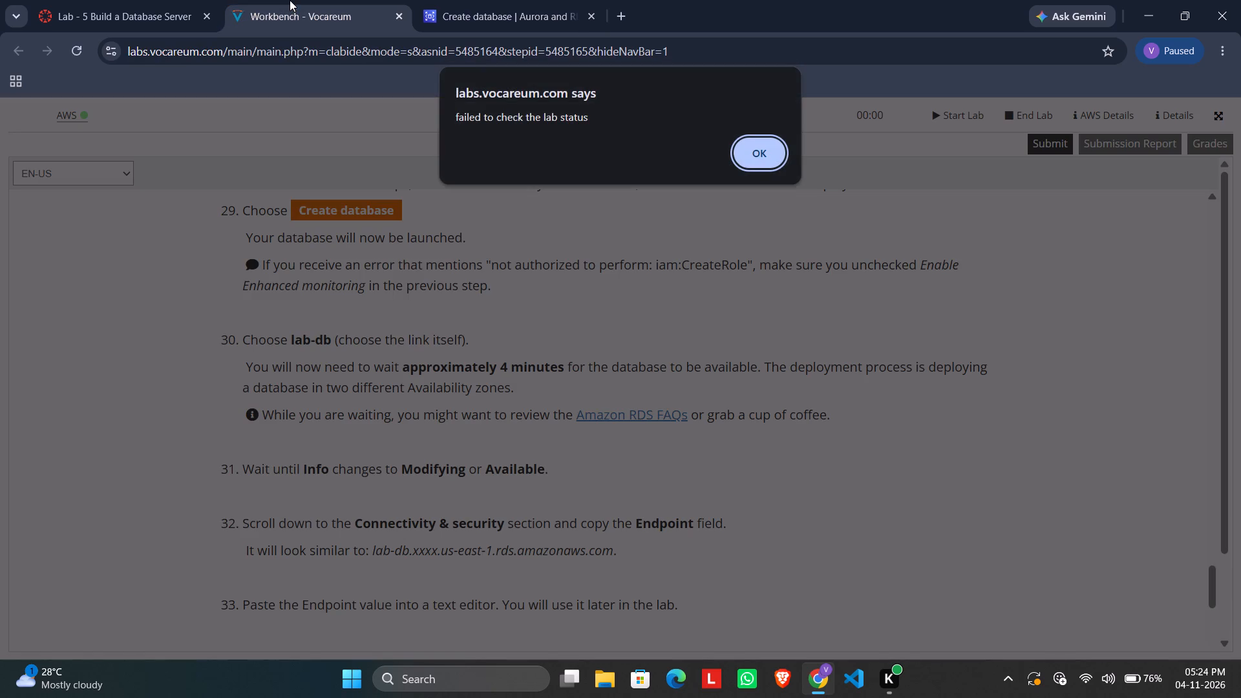
Dismiss the lab status alert and compare lab instruction steps 28 to 33 with the database form's additional configuration.
left_click(756, 159)
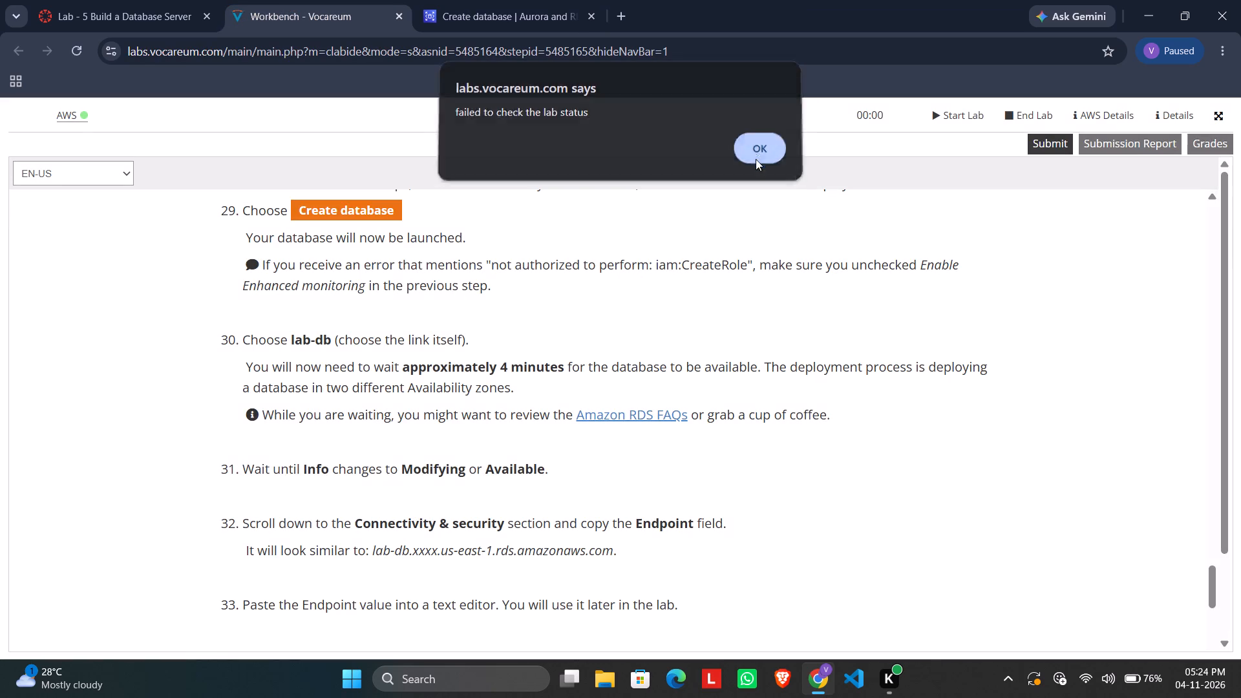
scroll(384, 432, "down", 1)
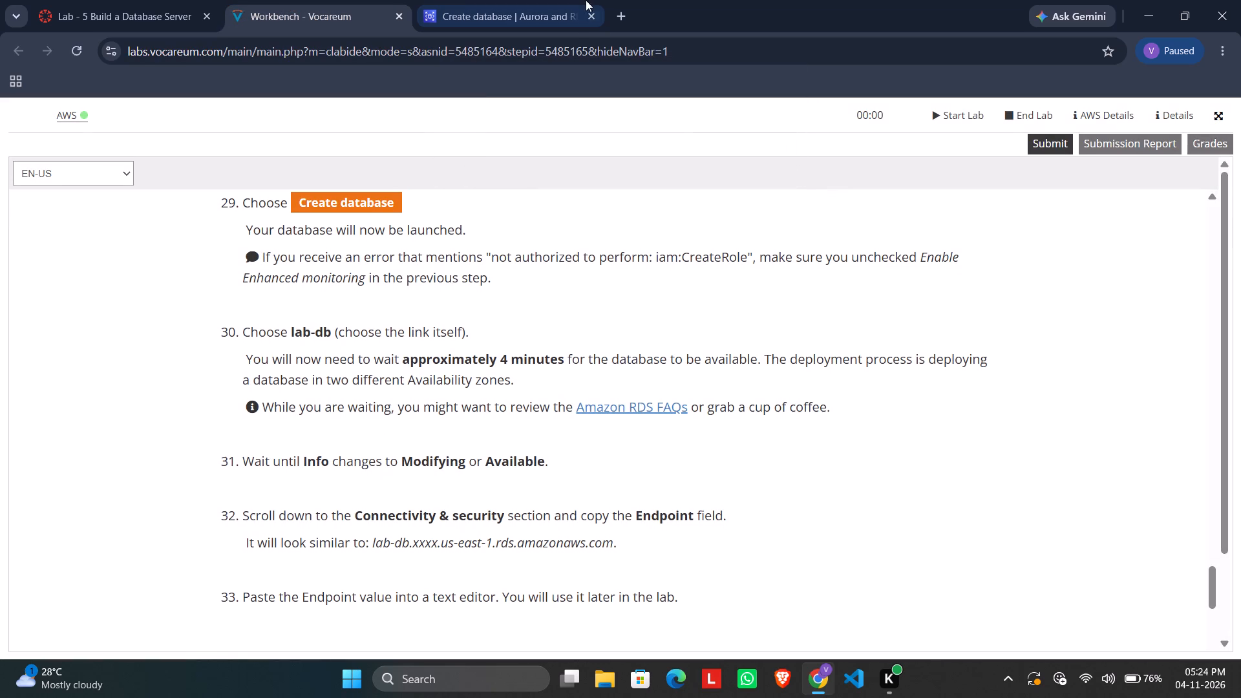
left_click(486, 17)
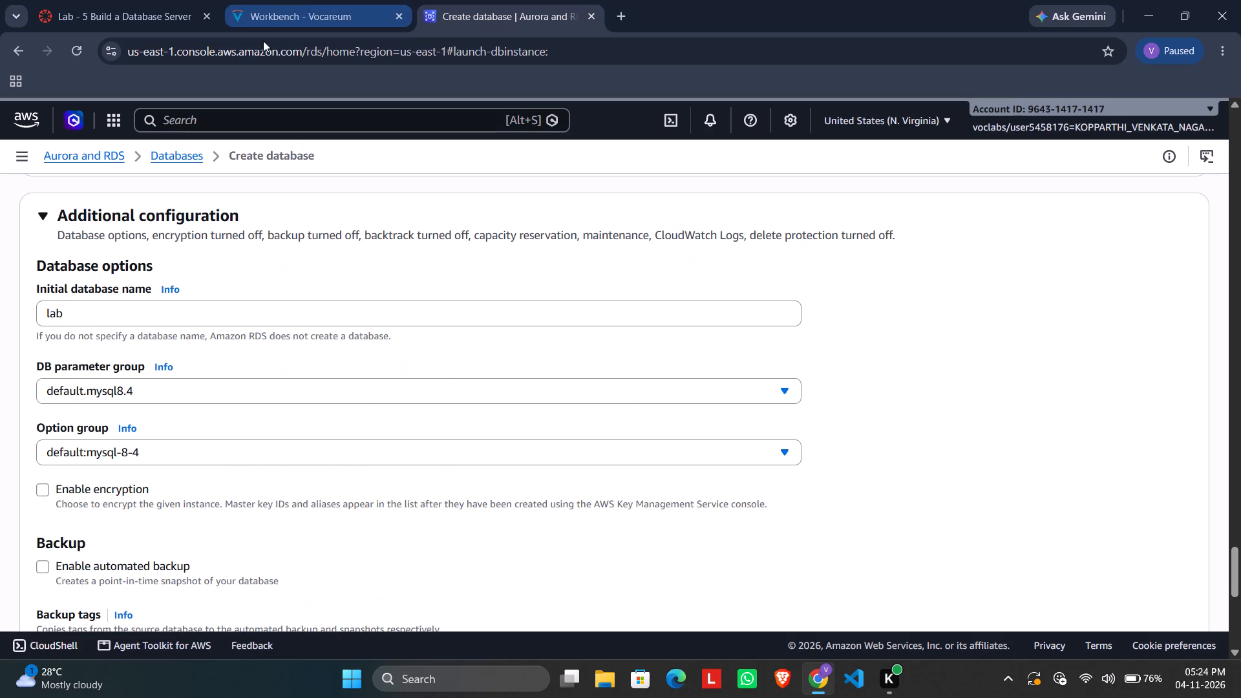
scroll(228, 286, "up", 2)
scroll(228, 286, "down", 1)
left_click(329, 6)
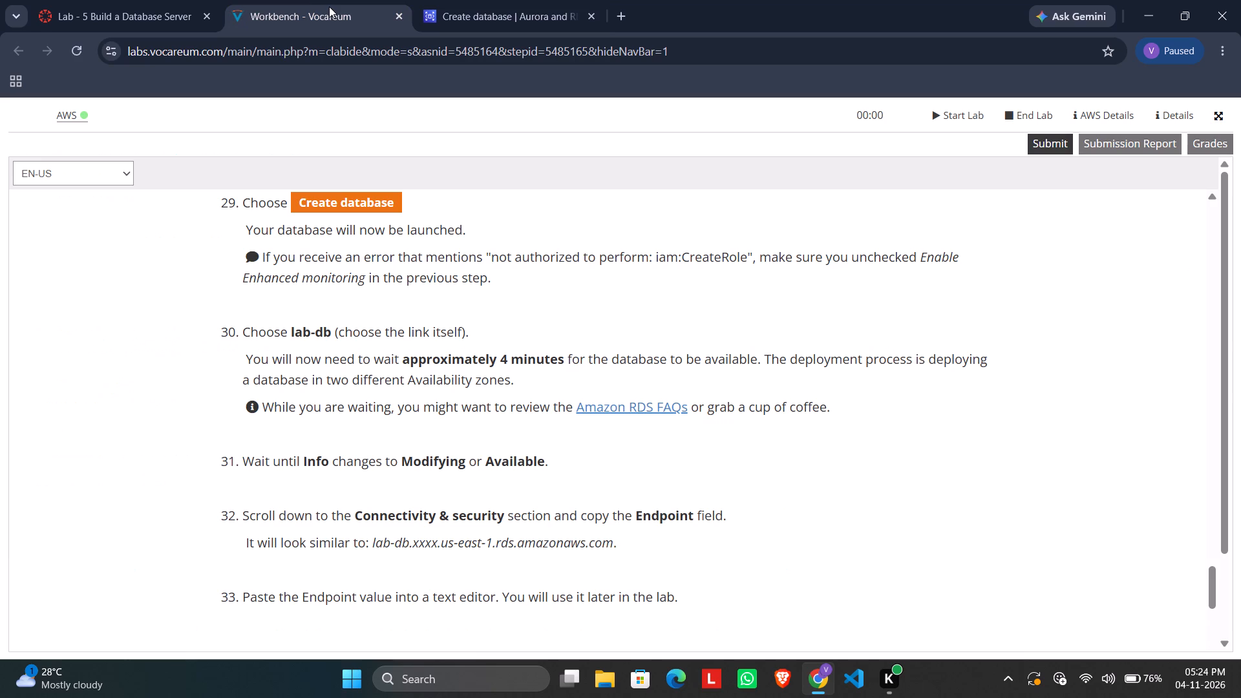
scroll(610, 697, "down", 1)
scroll(532, 451, "up", 1)
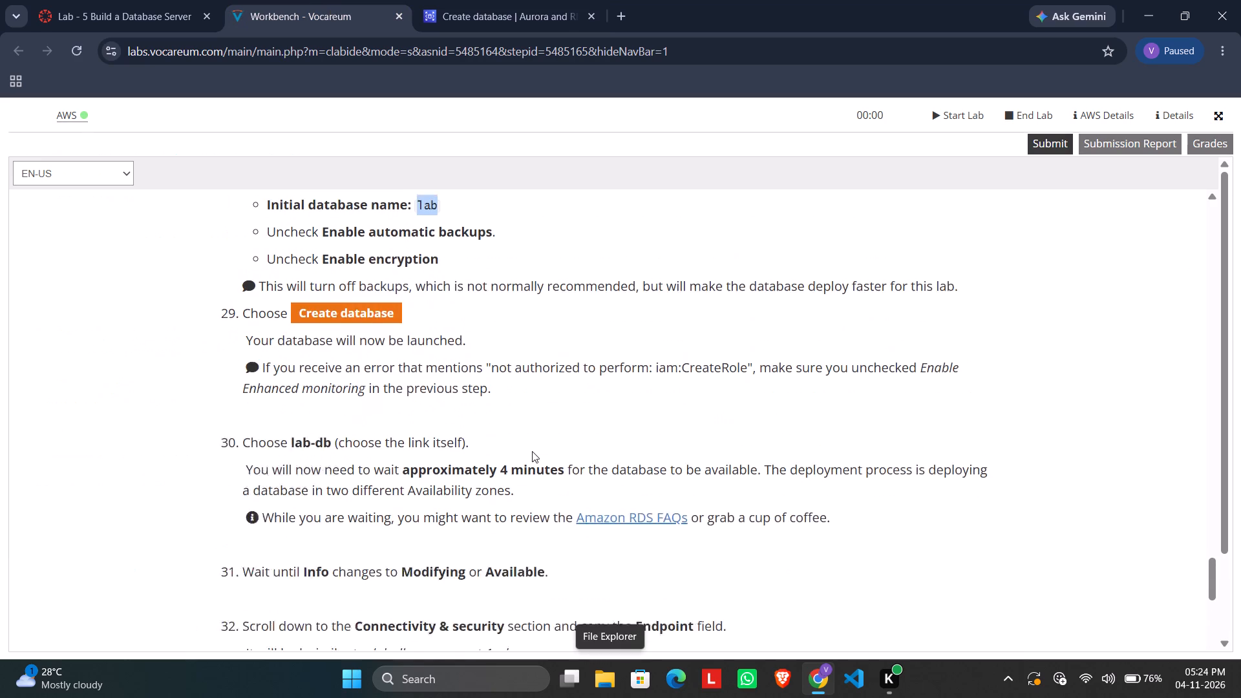
scroll(532, 451, "up", 1)
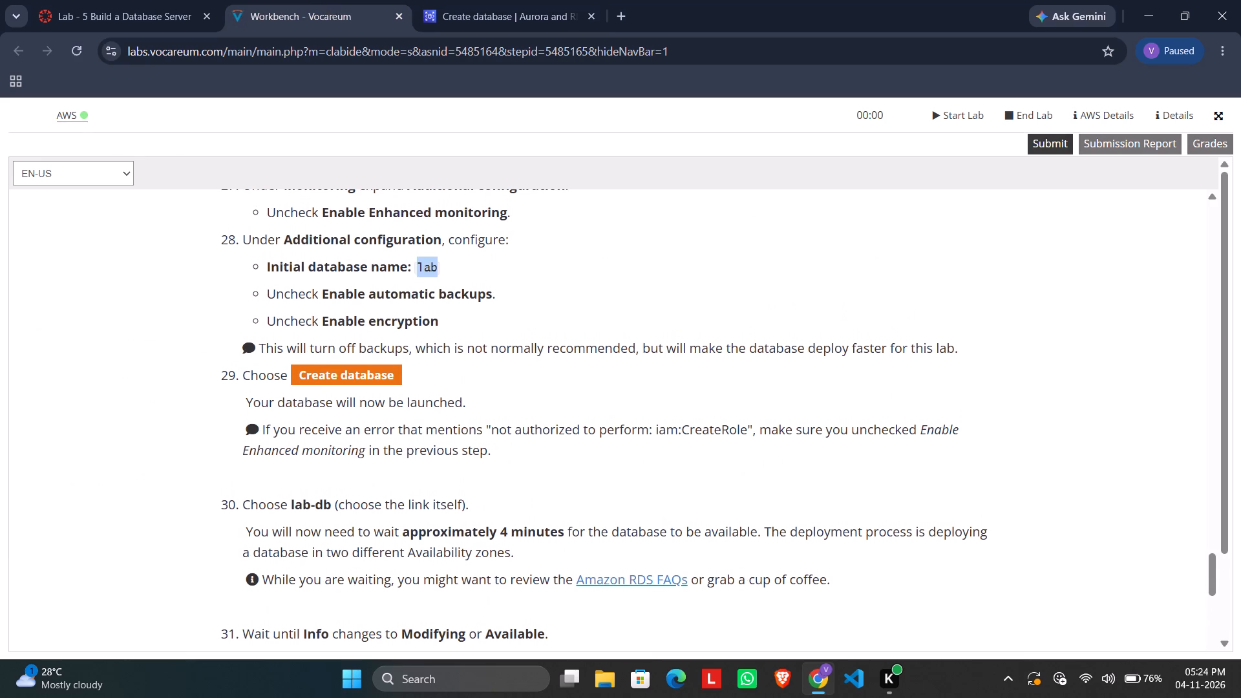
scroll(382, 286, "down", 1)
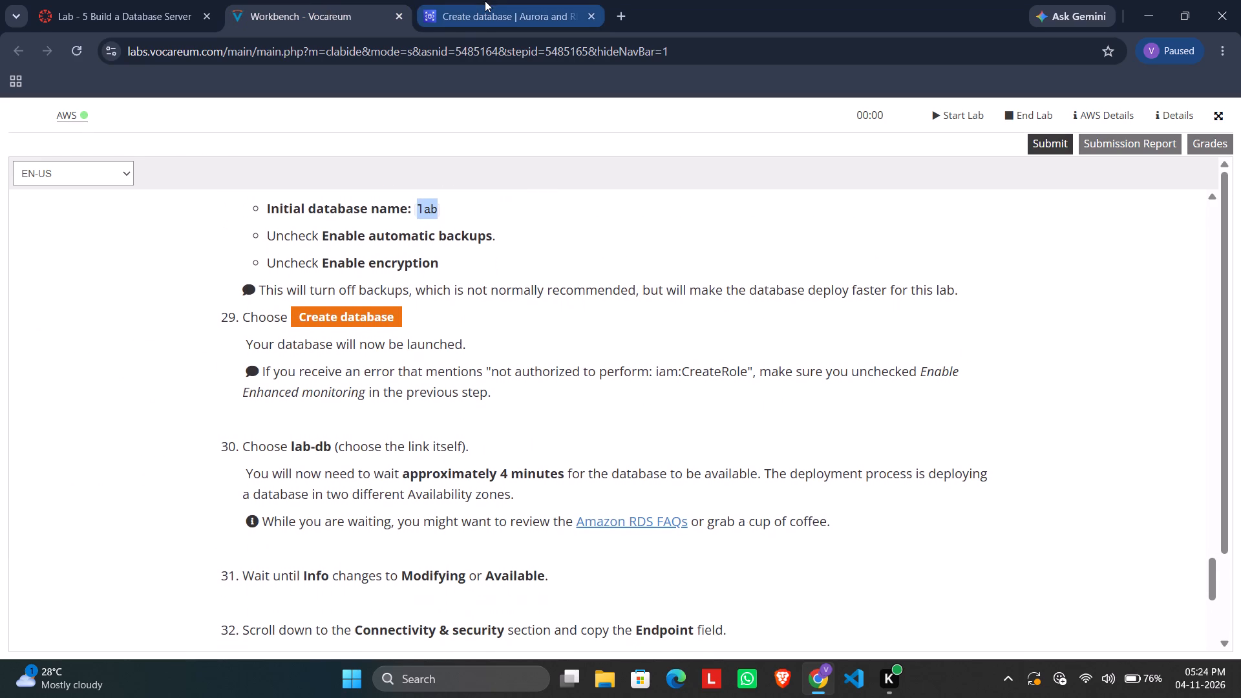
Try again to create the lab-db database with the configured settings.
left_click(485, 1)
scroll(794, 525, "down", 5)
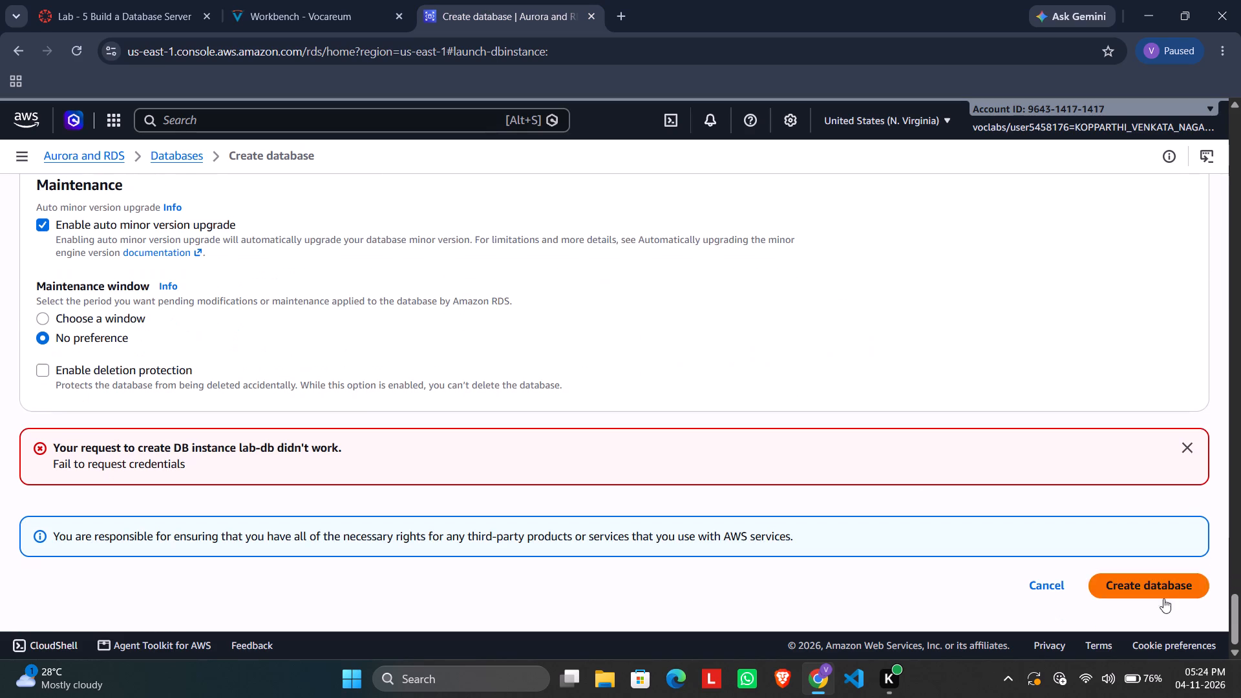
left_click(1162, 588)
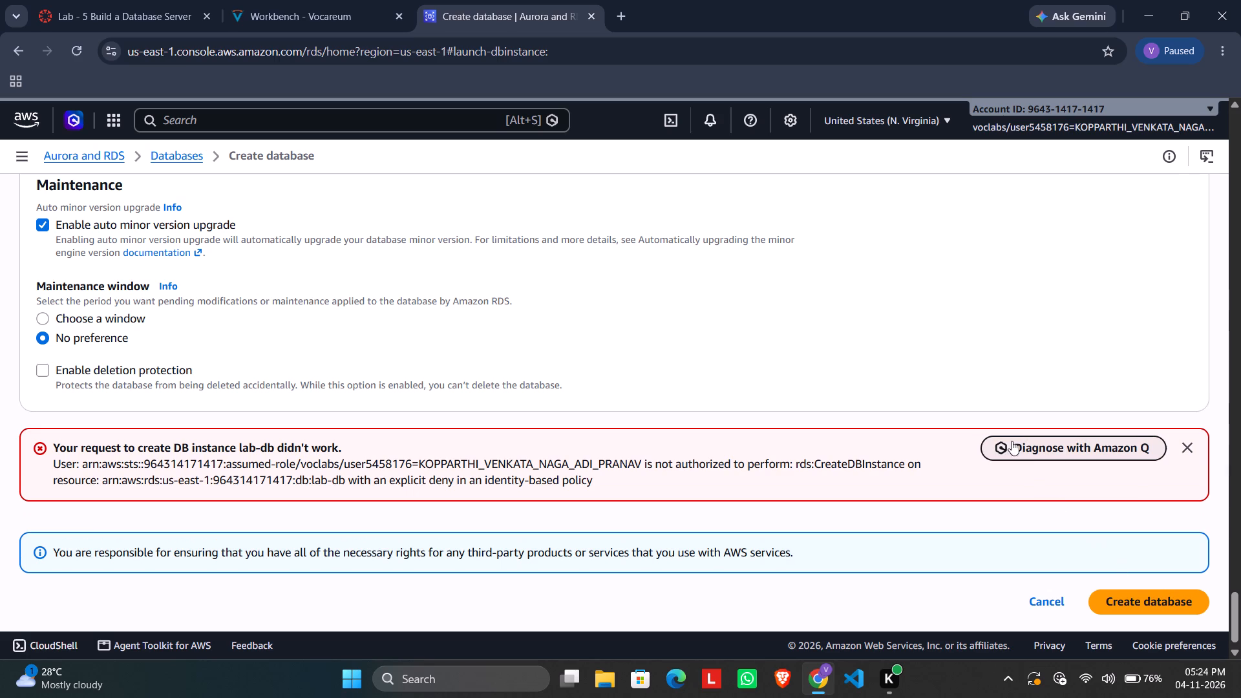
Try to diagnose the database creation error with Amazon Q, and close the diagnosis.
left_click(1045, 439)
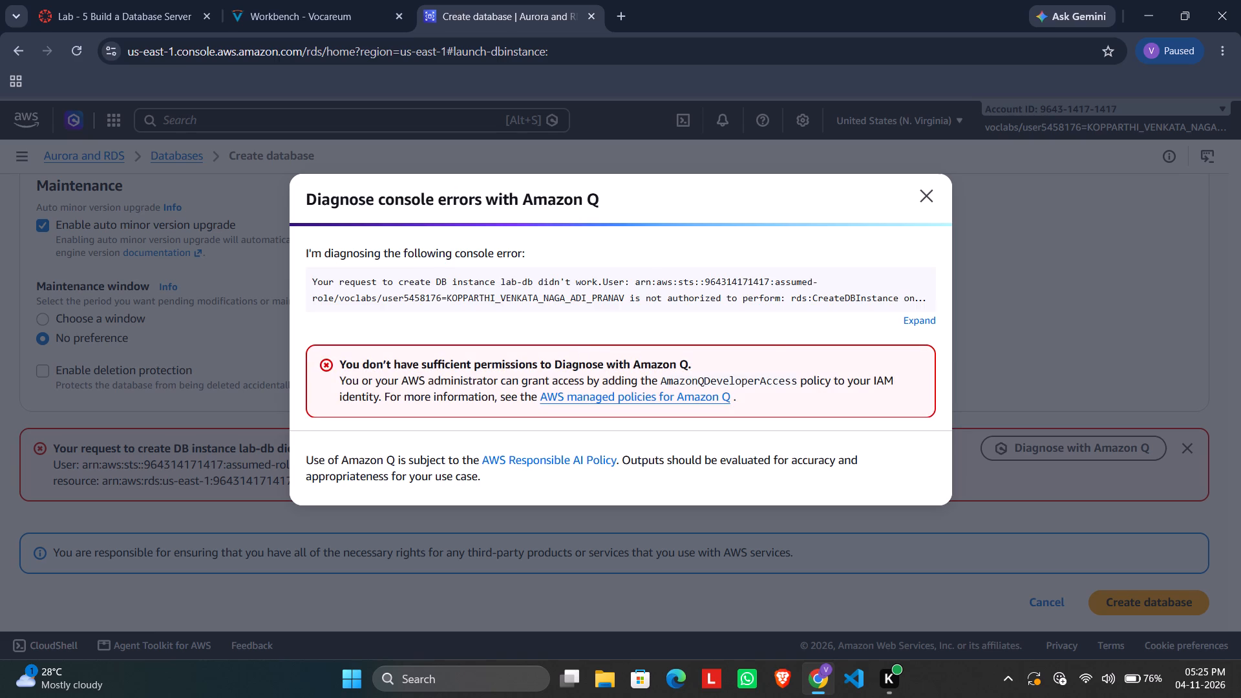
left_click(922, 193)
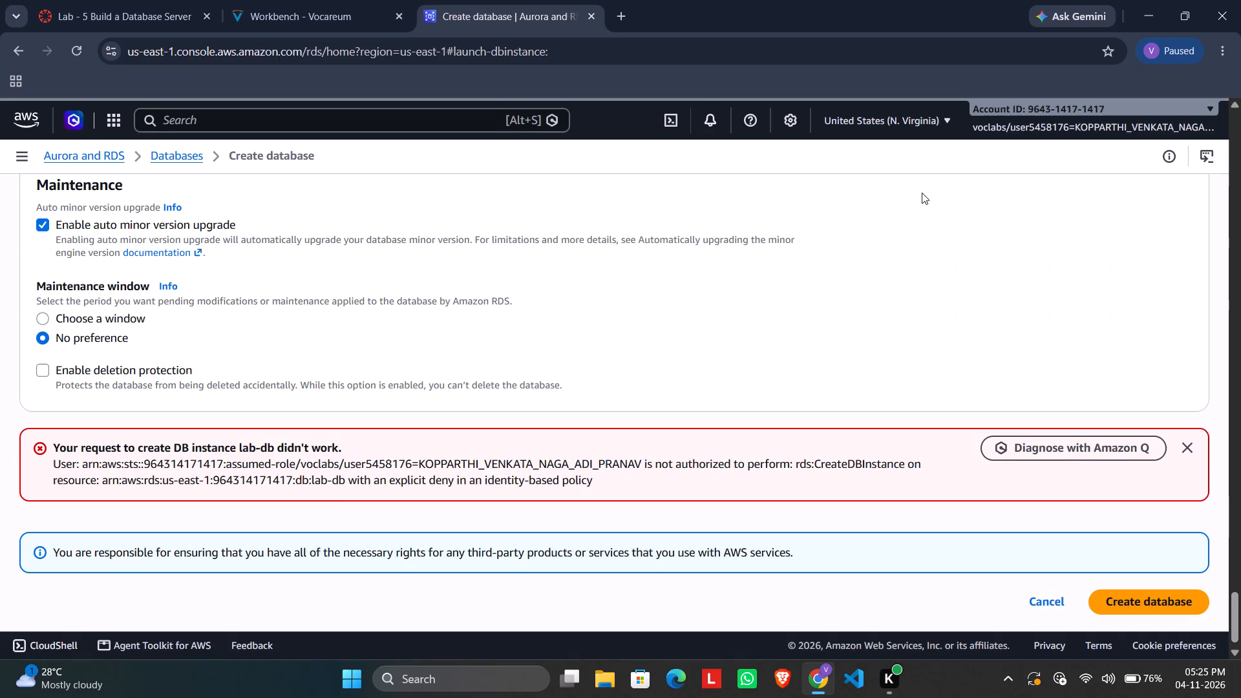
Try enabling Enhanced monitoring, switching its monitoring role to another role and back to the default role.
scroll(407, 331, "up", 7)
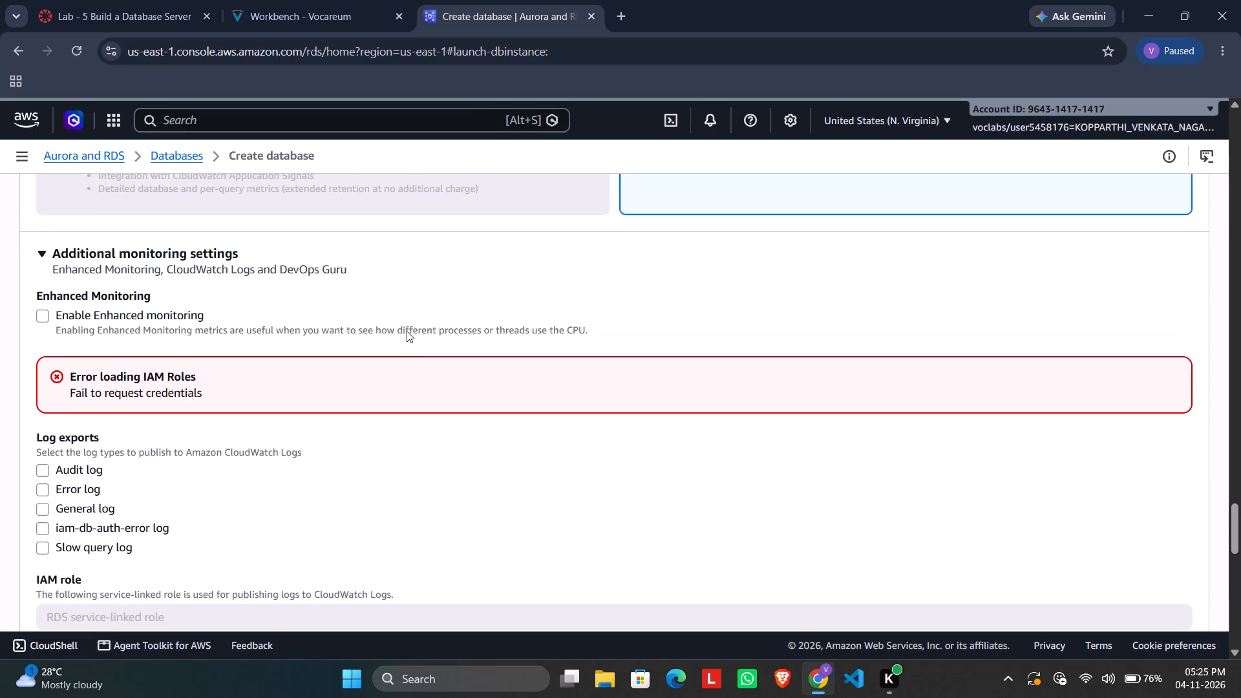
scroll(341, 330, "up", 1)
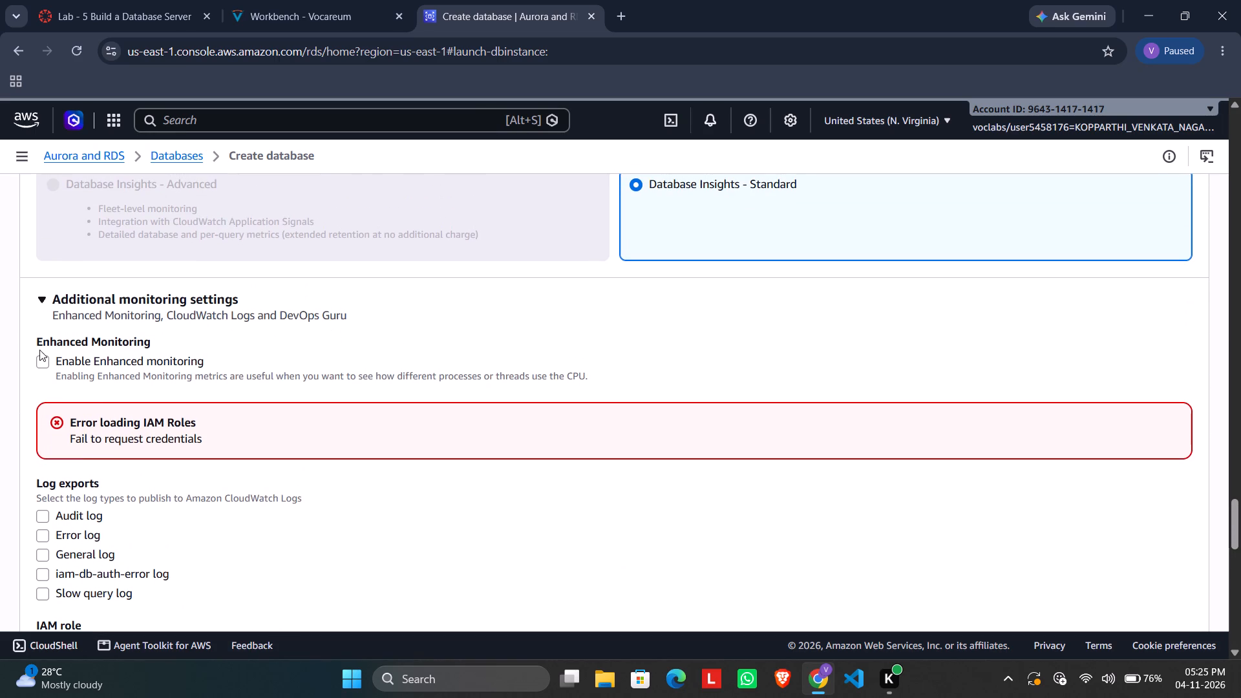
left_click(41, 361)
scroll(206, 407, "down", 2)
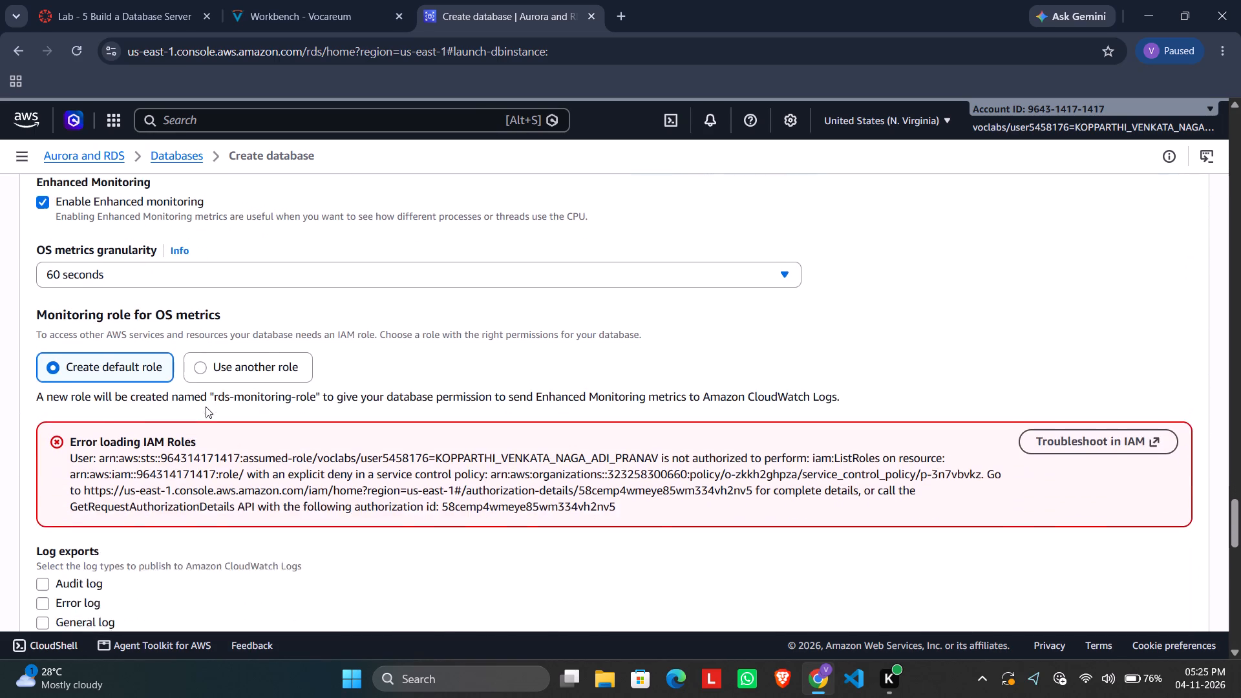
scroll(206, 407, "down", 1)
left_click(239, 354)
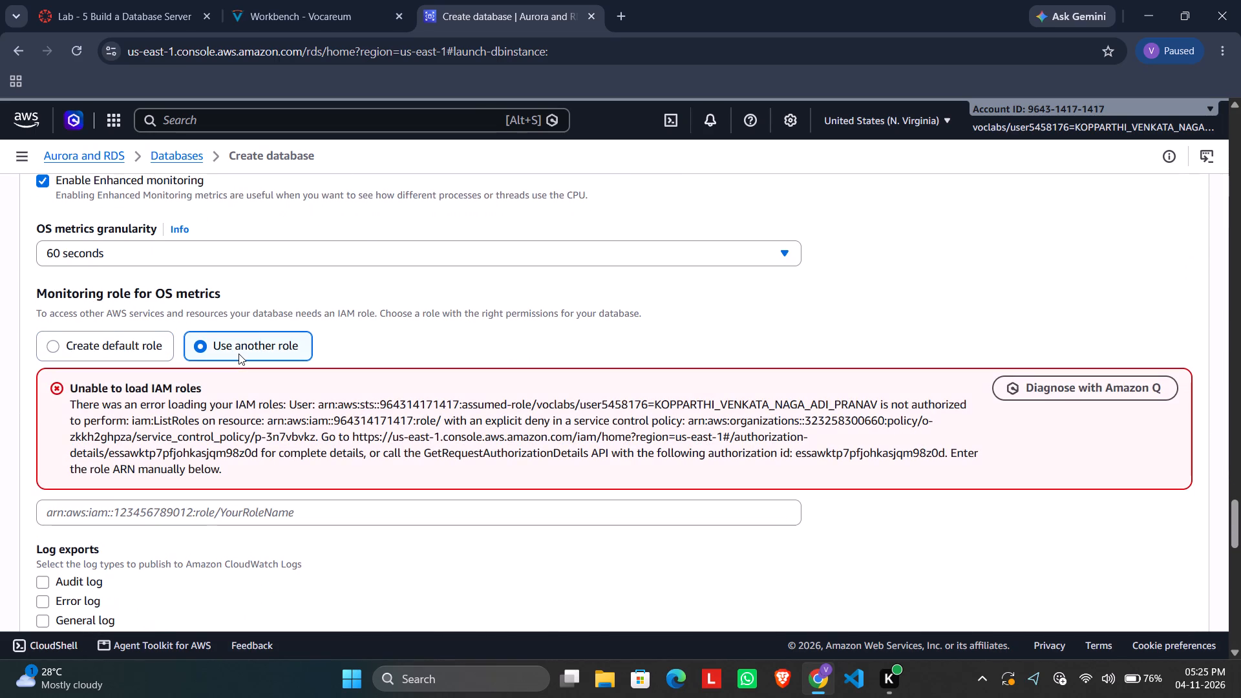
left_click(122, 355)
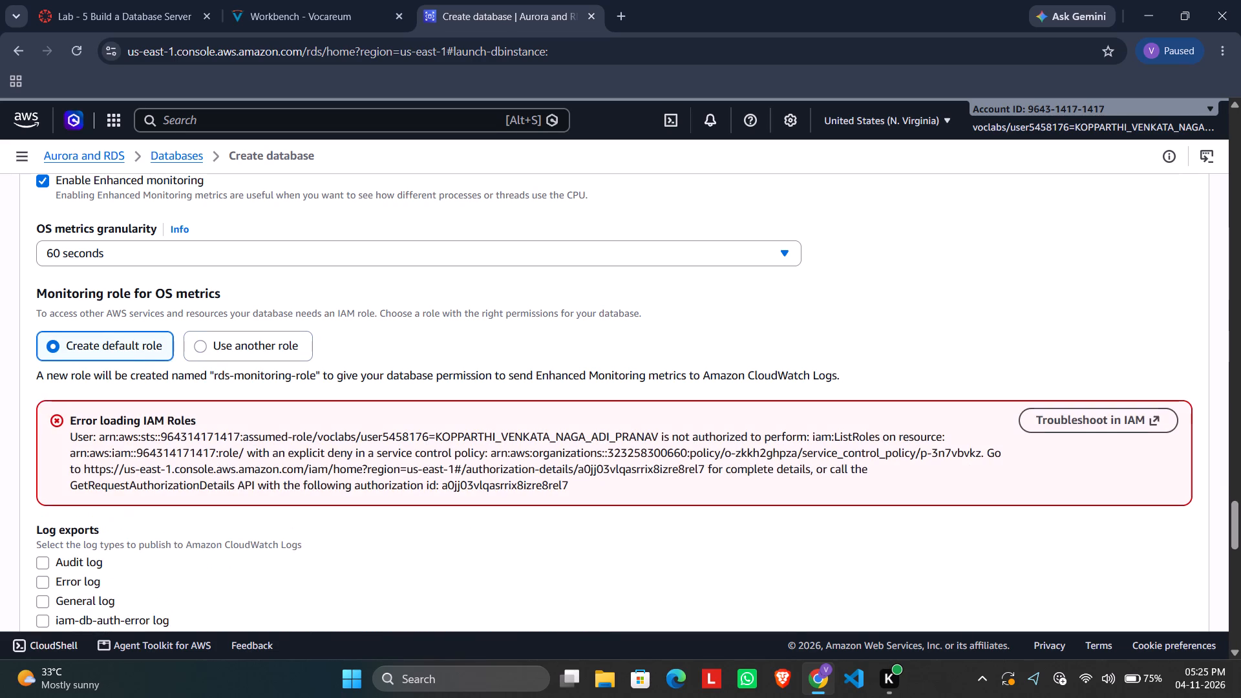
Open IAM troubleshooting for the IAM roles loading error, and close that page.
left_click(1115, 420)
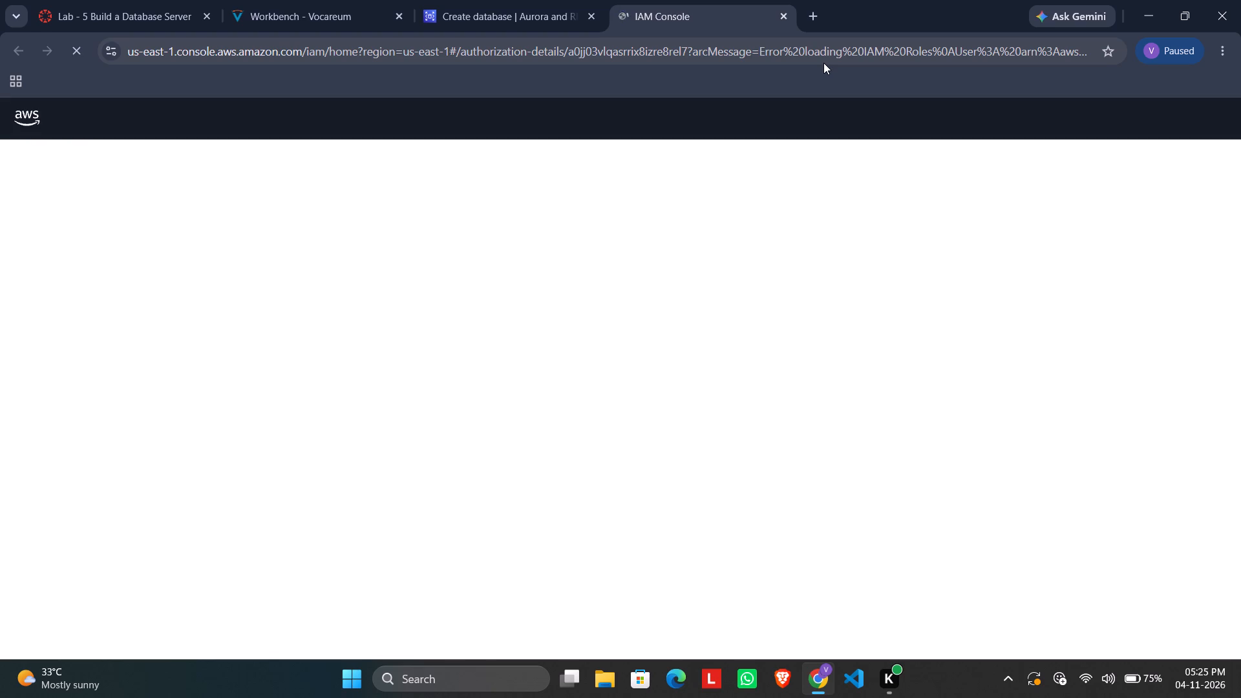
key("Left")
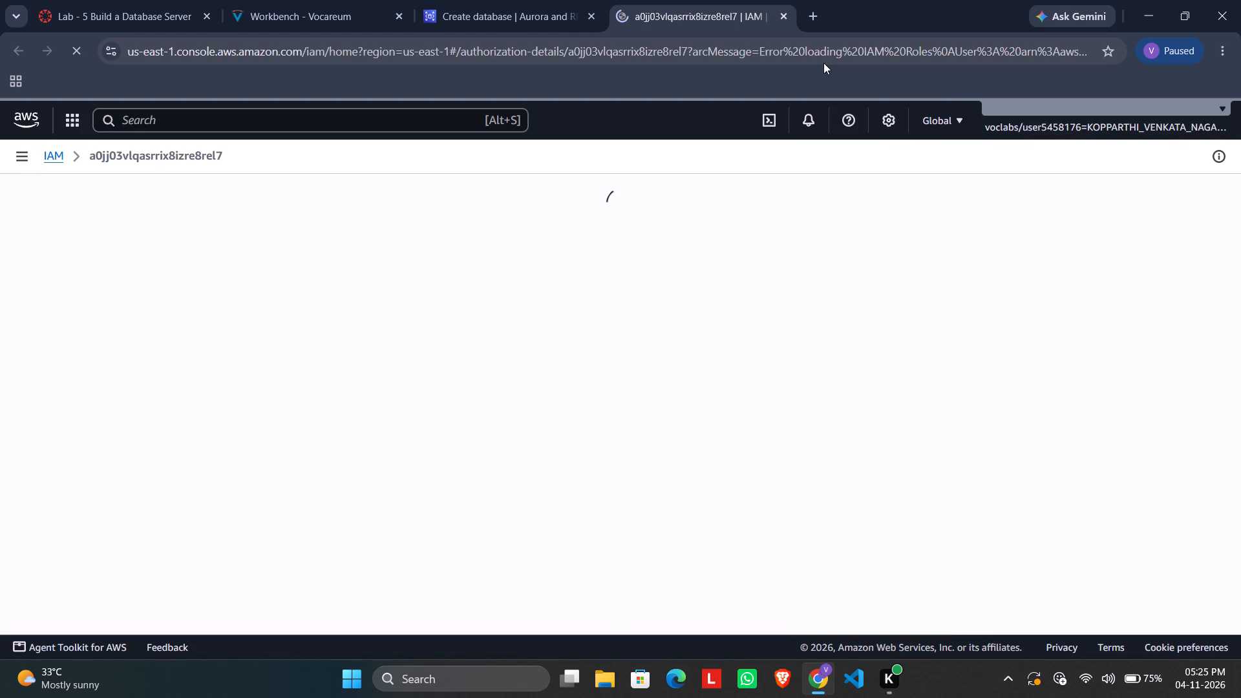
left_click(785, 19)
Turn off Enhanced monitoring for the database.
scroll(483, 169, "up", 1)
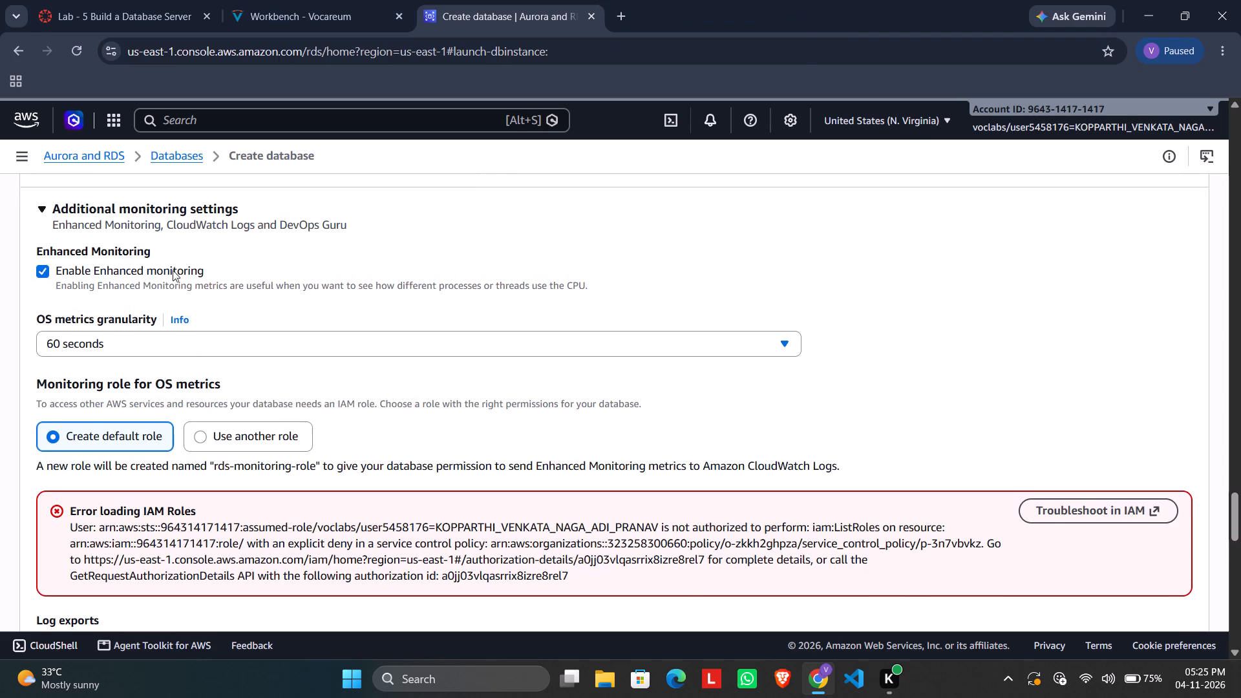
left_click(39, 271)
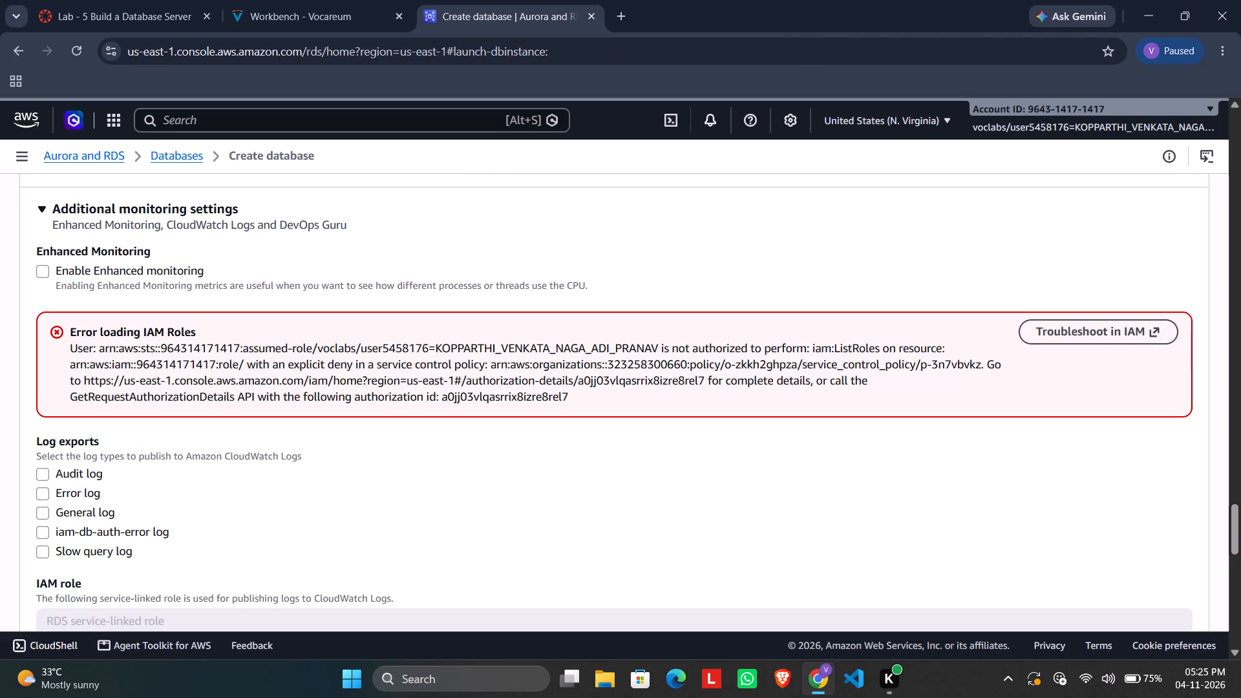
Examine the database form's monitoring, capacity reservation, certificate authority and VPC security group settings.
scroll(223, 291, "up", 1)
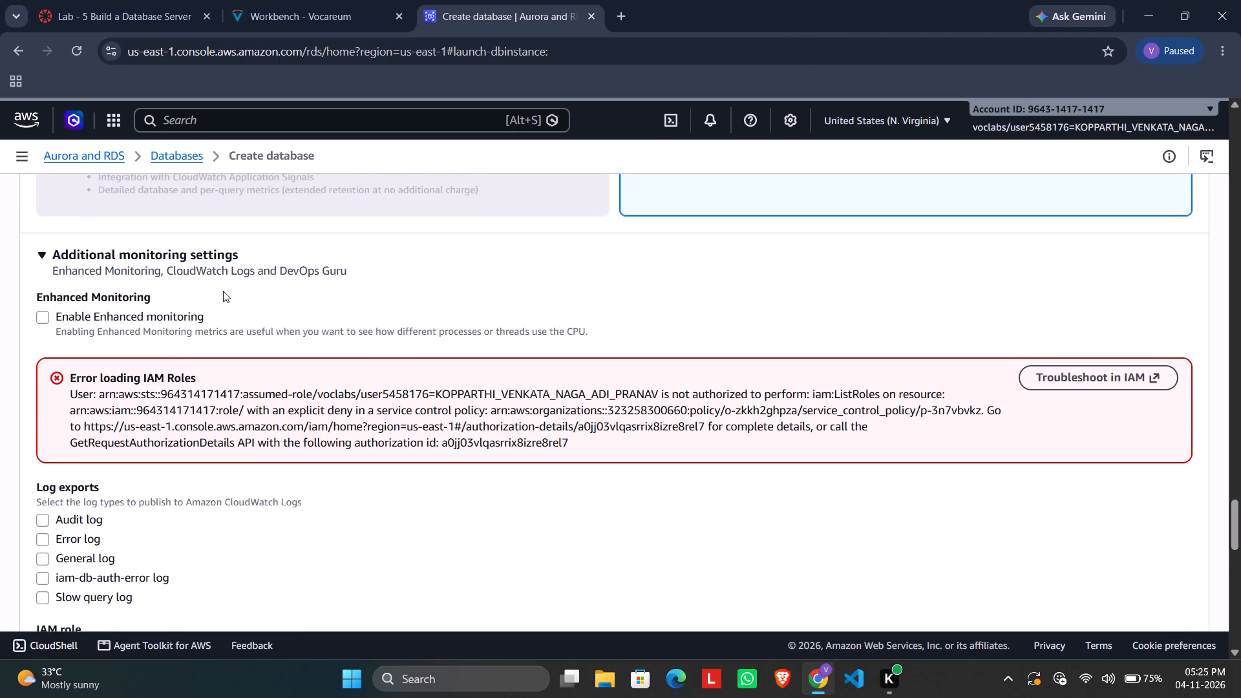
scroll(223, 291, "up", 3)
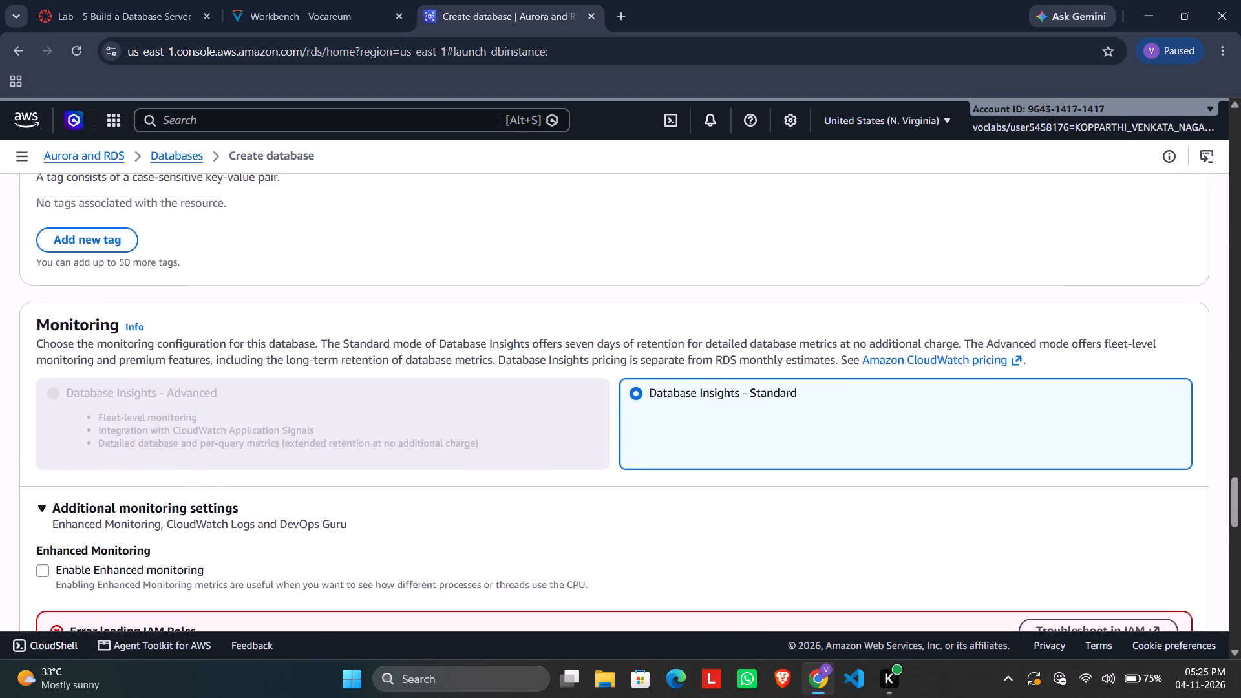
scroll(223, 291, "up", 1)
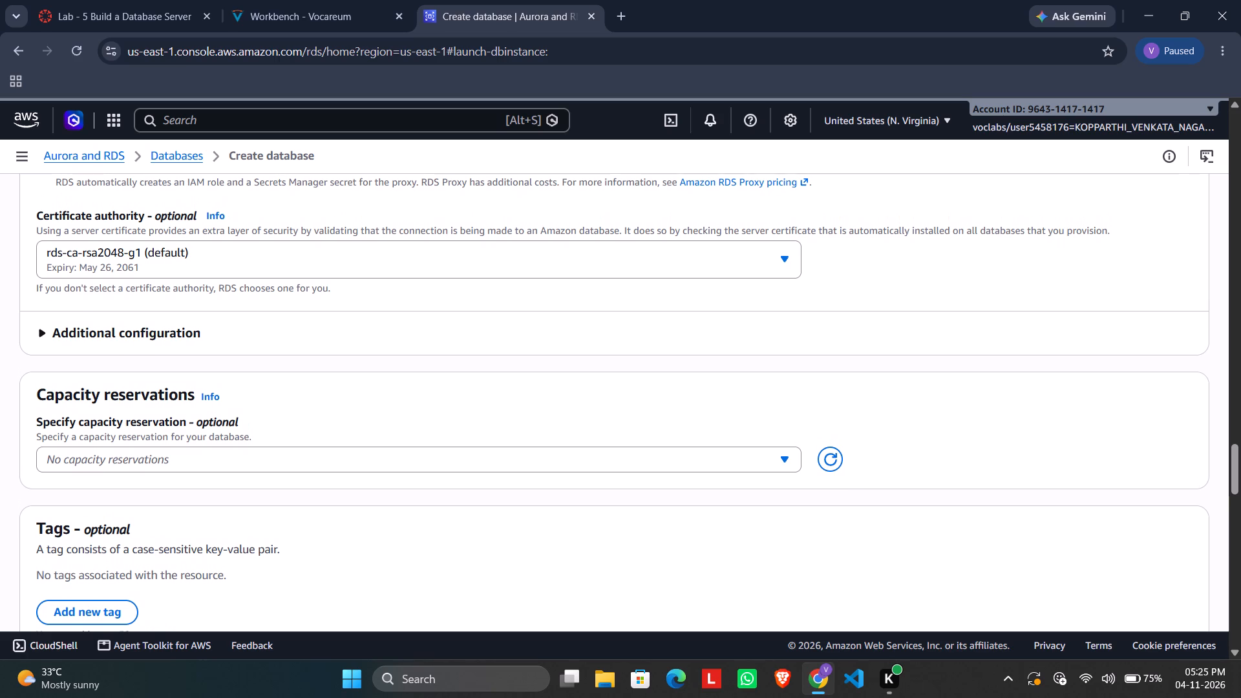
scroll(171, 257, "up", 1)
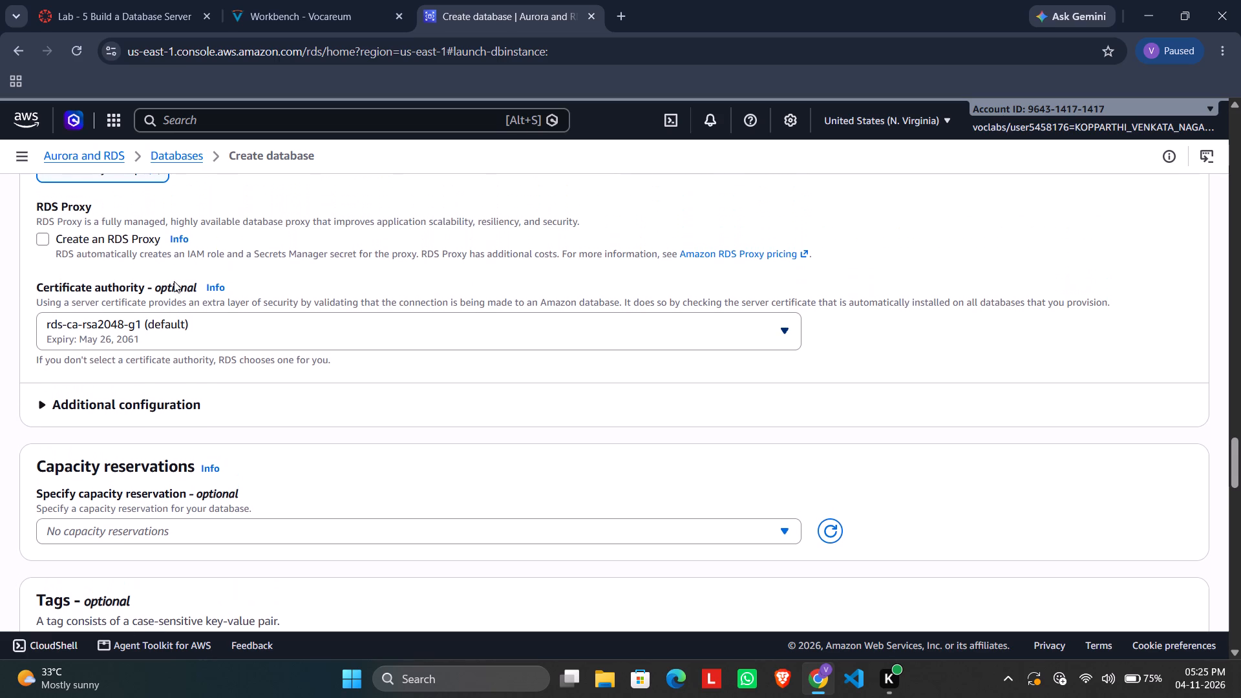
scroll(172, 297, "up", 1)
left_click(172, 344)
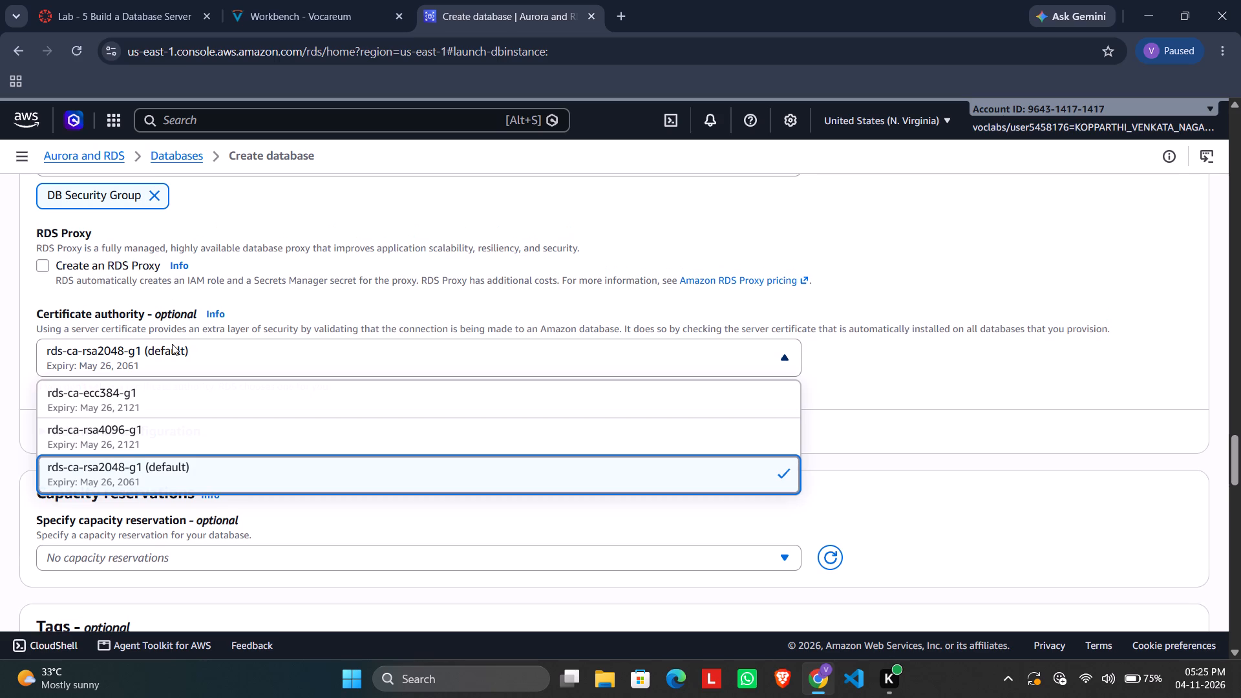
left_click(172, 344)
scroll(172, 344, "up", 3)
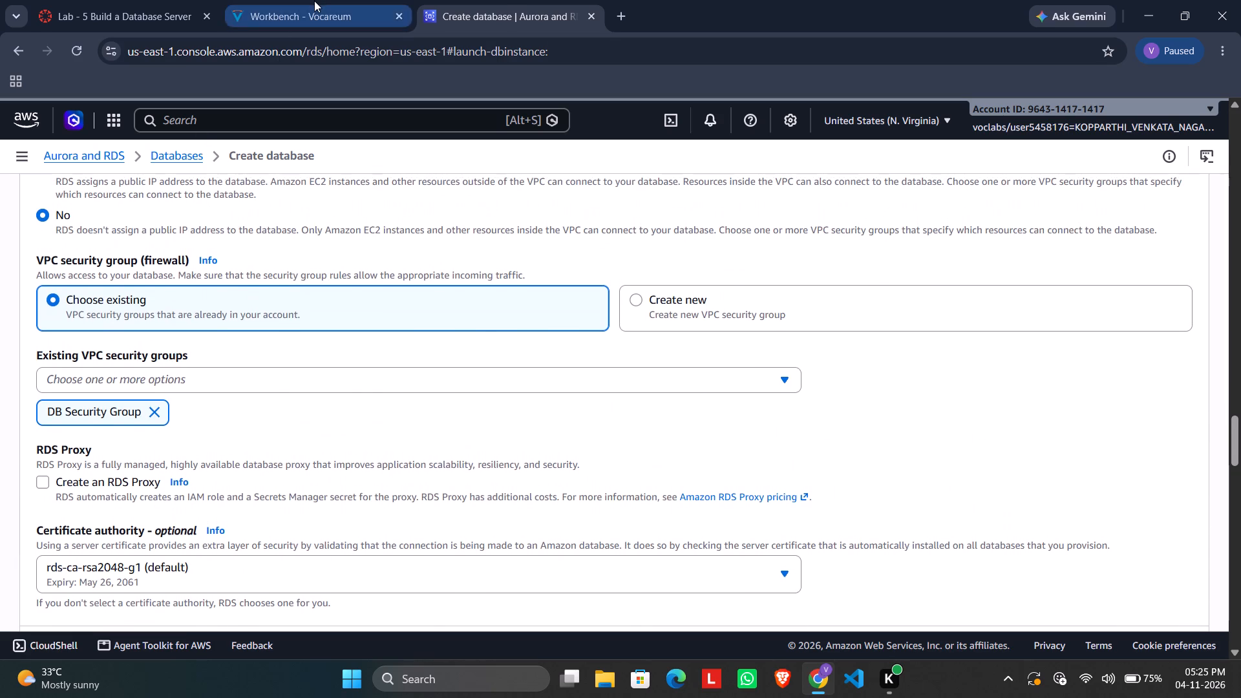
Review the database settings required by steps 21 to 28 of the lab instructions.
left_click(314, 1)
scroll(297, 332, "up", 4)
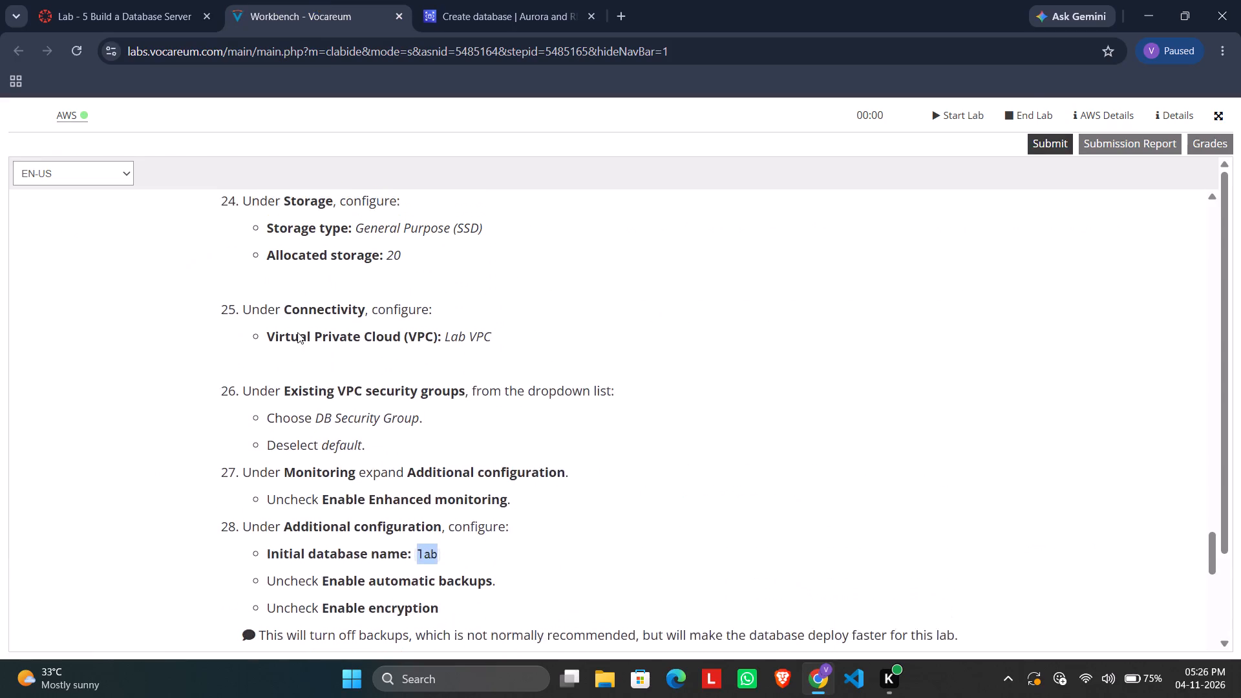
scroll(297, 332, "up", 2)
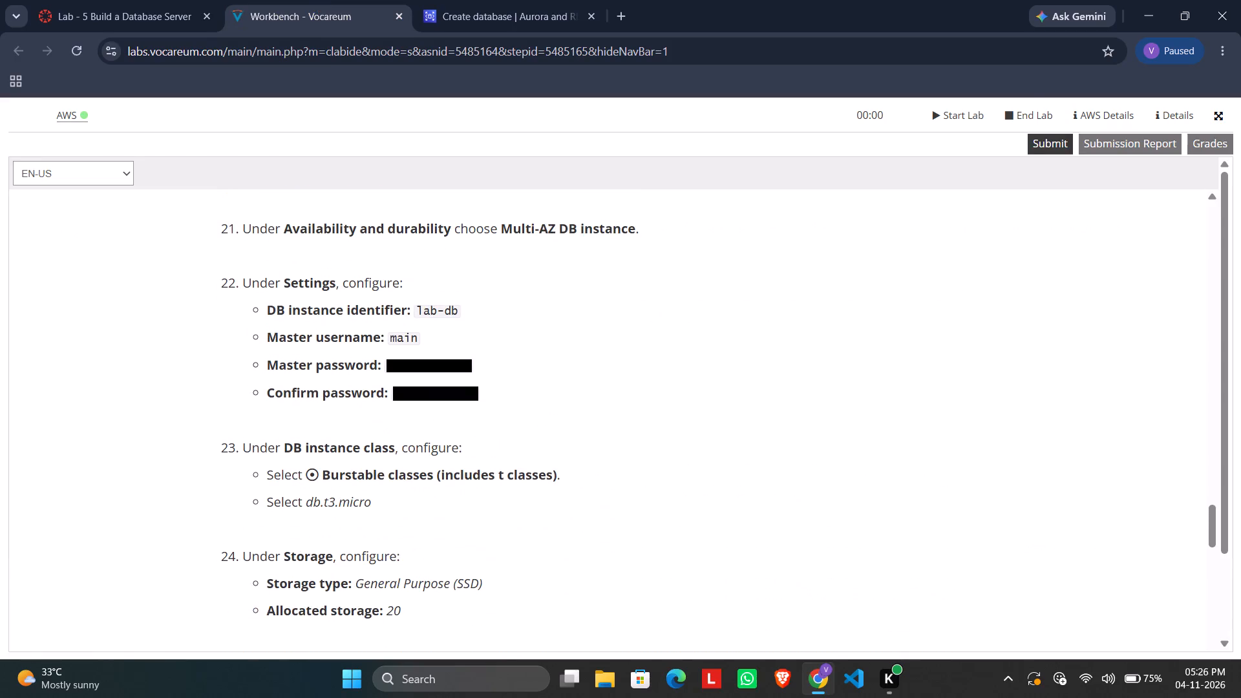
scroll(297, 332, "up", 1)
left_click(467, 2)
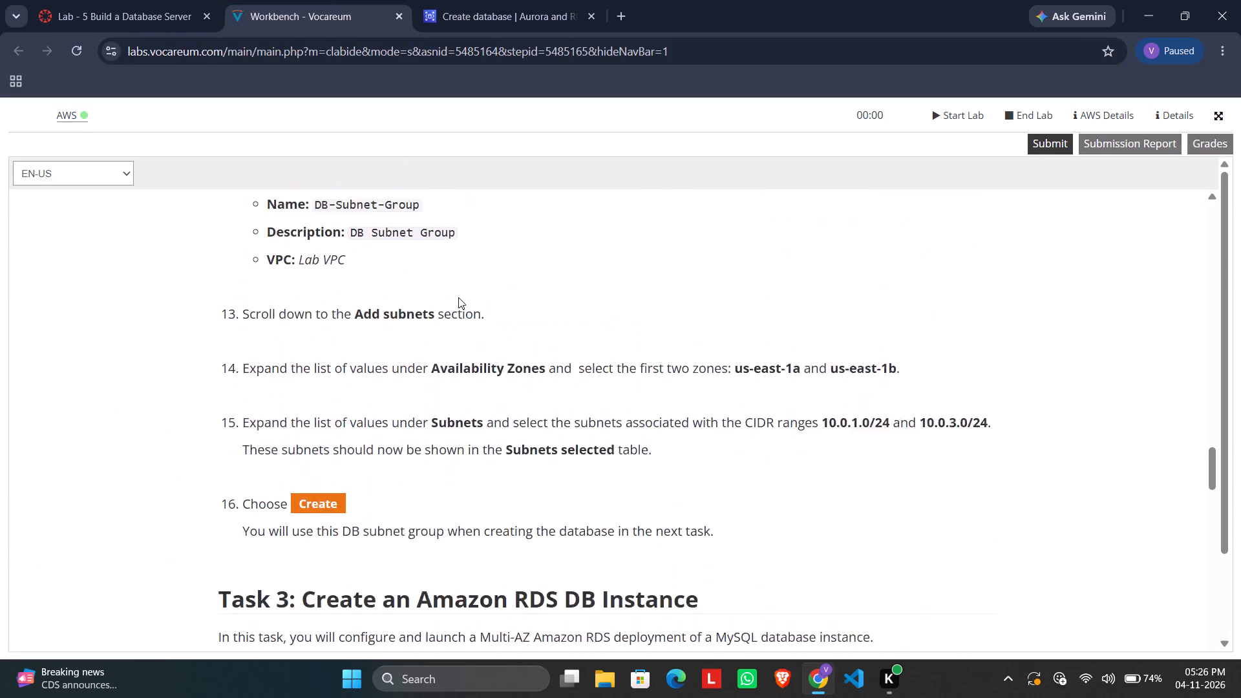
Review the lab instructions for Task 2, the DB subnet group, and Task 1, the security group.
scroll(458, 297, "up", 3)
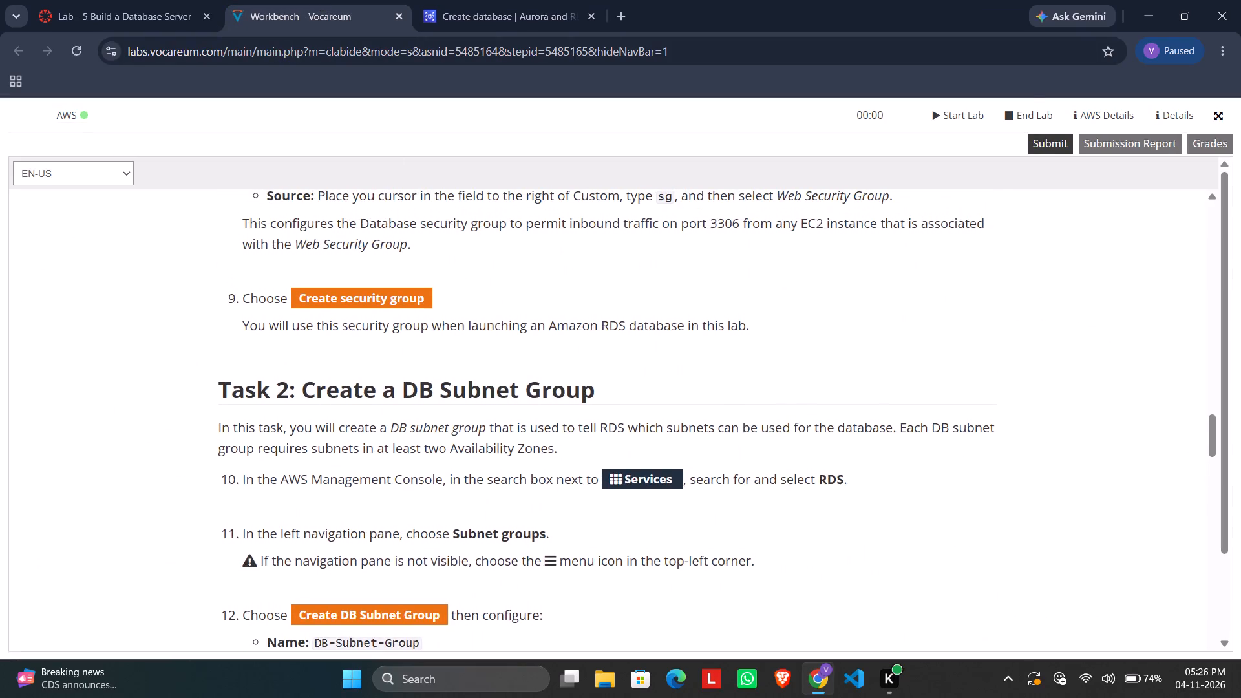
scroll(458, 297, "up", 1)
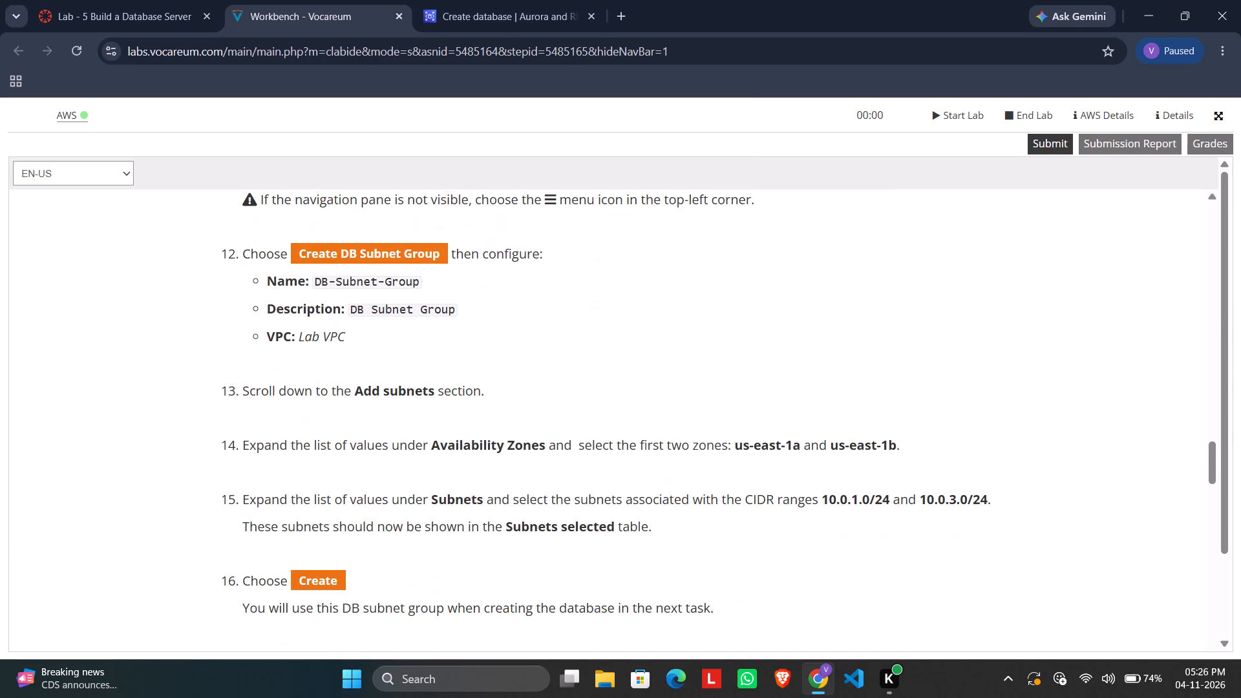
scroll(458, 297, "up", 1)
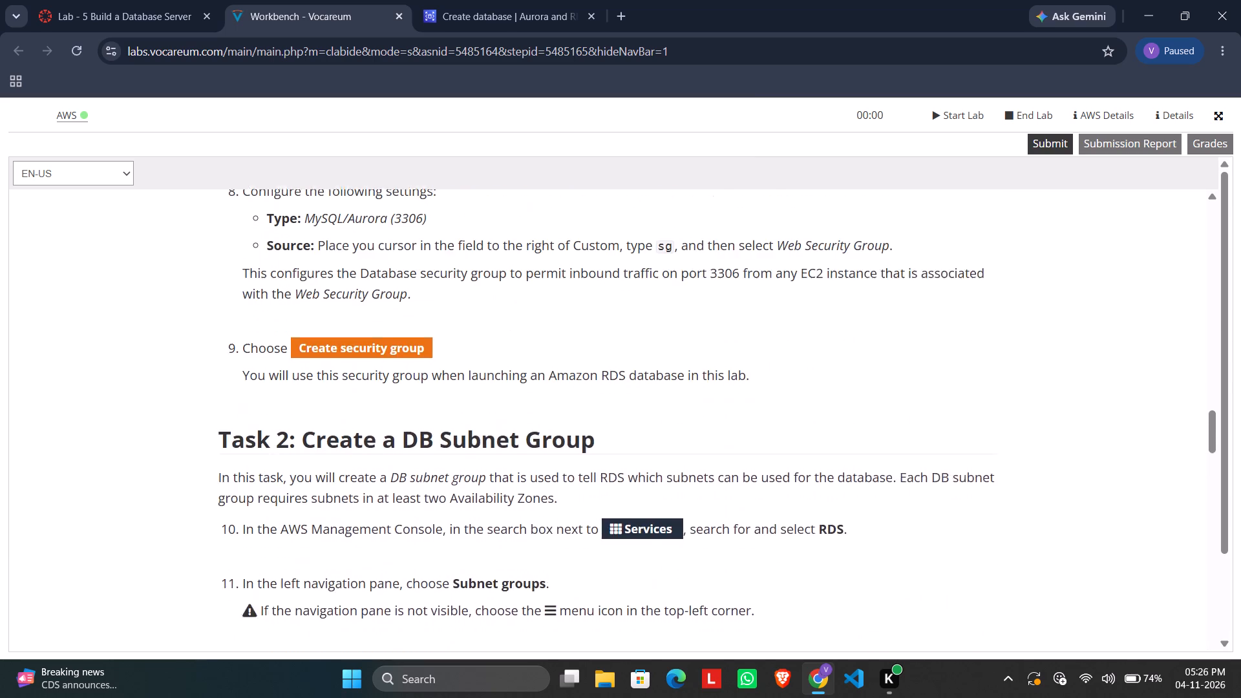
scroll(458, 297, "up", 1)
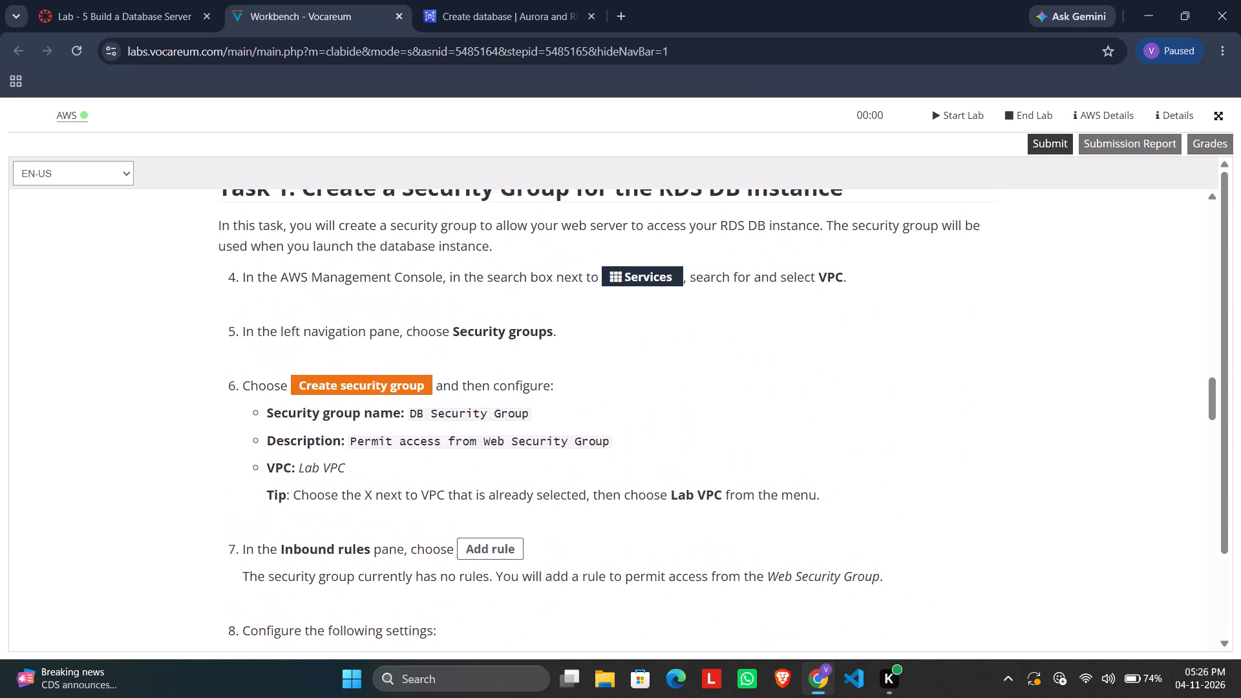
scroll(458, 297, "up", 5)
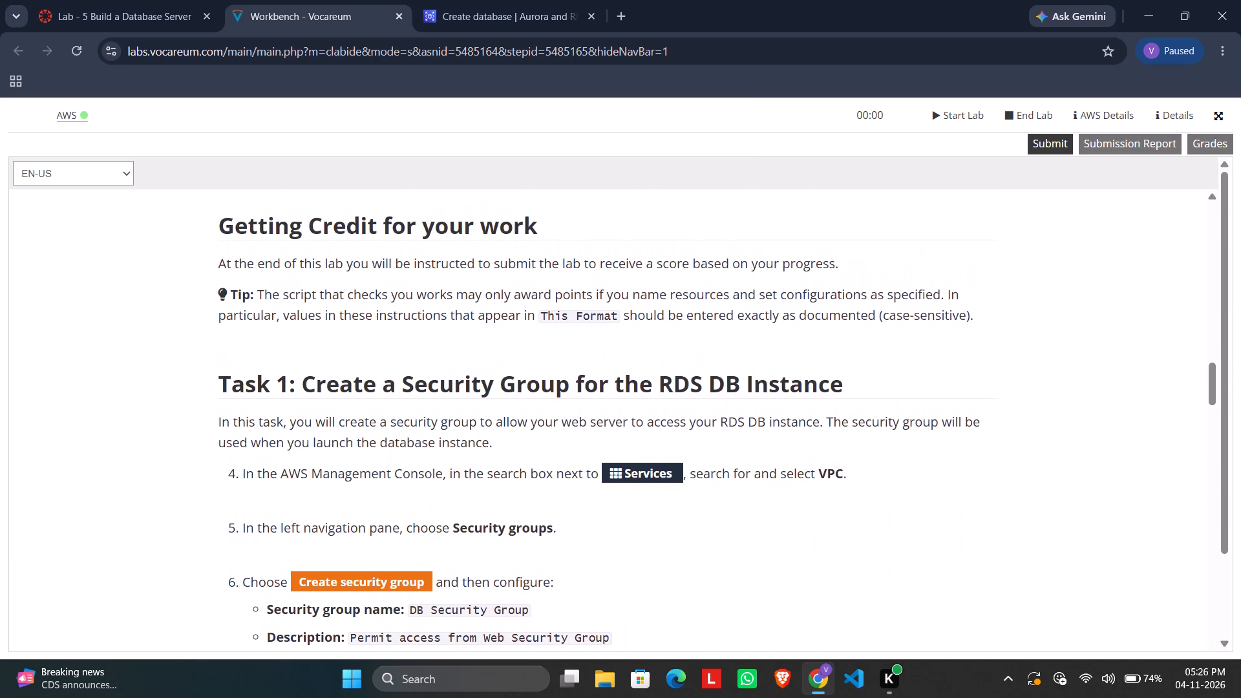
scroll(458, 297, "up", 3)
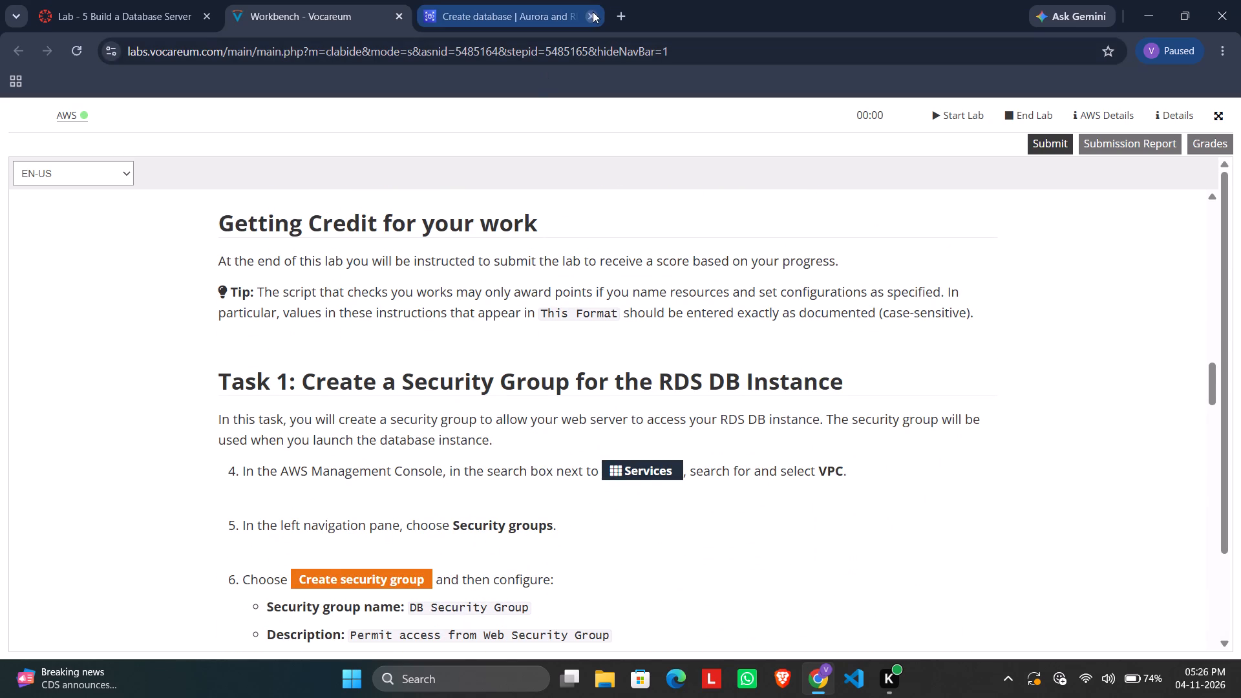
Close the database creation page and start the lab again from the Vocareum workbench.
left_click(591, 14)
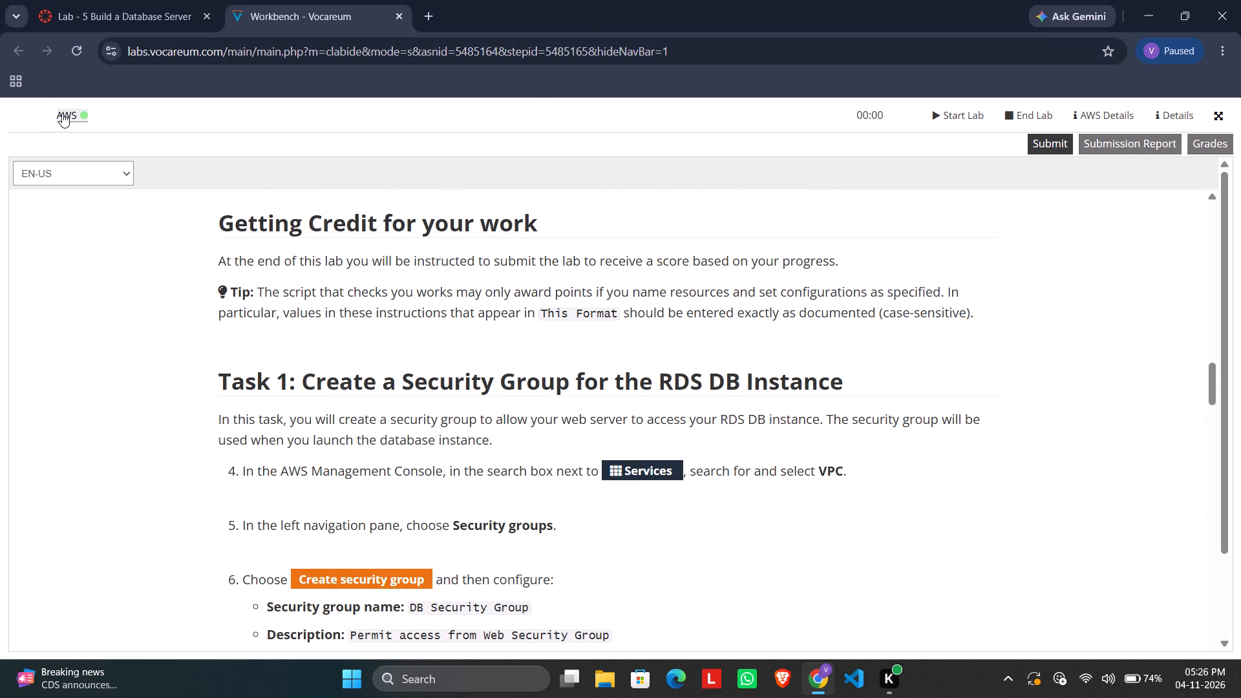
left_click(62, 113)
left_click(948, 119)
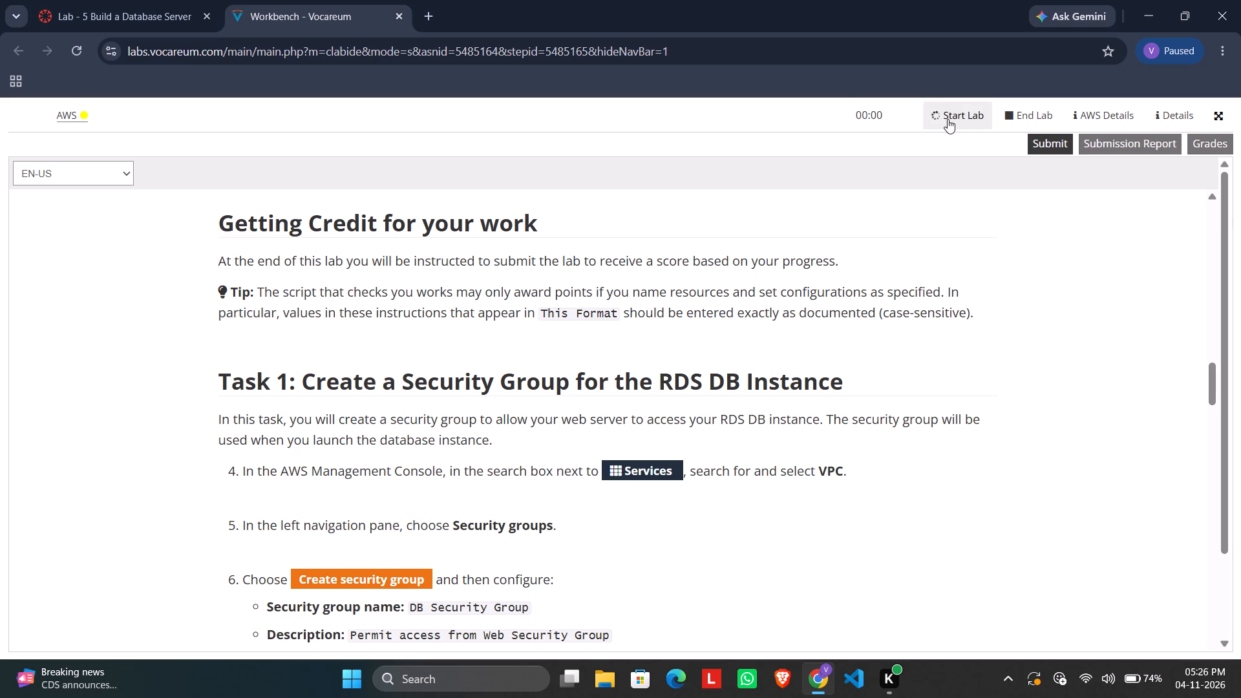
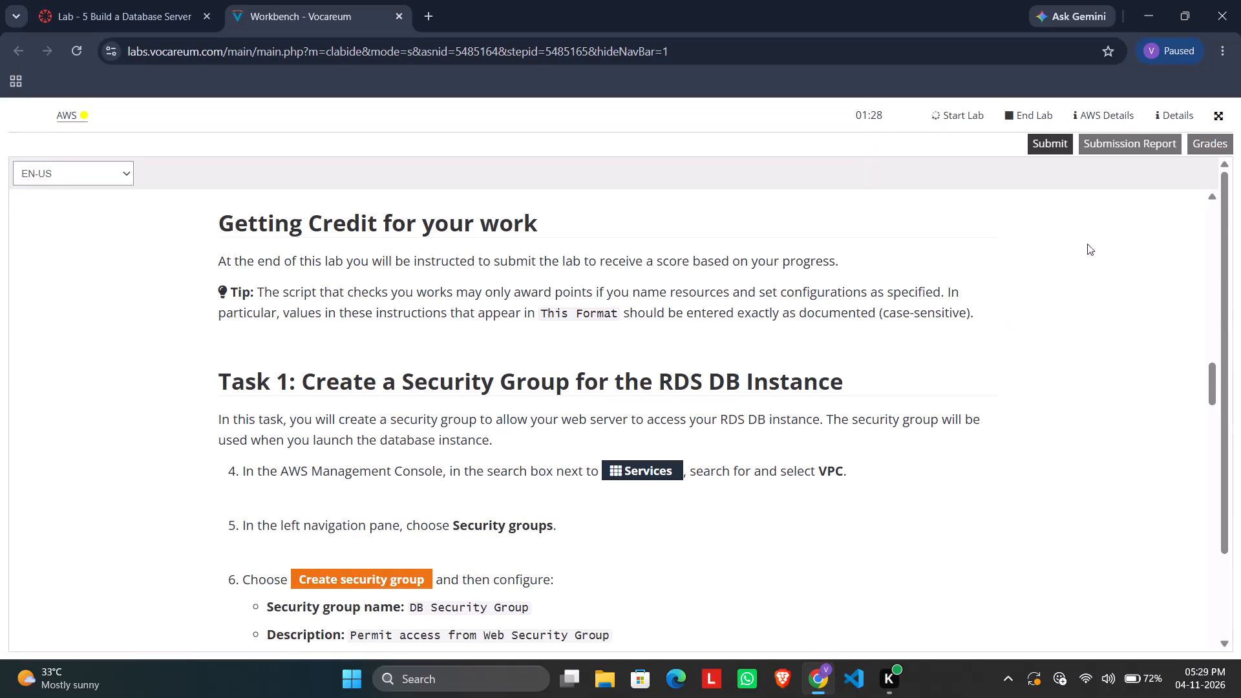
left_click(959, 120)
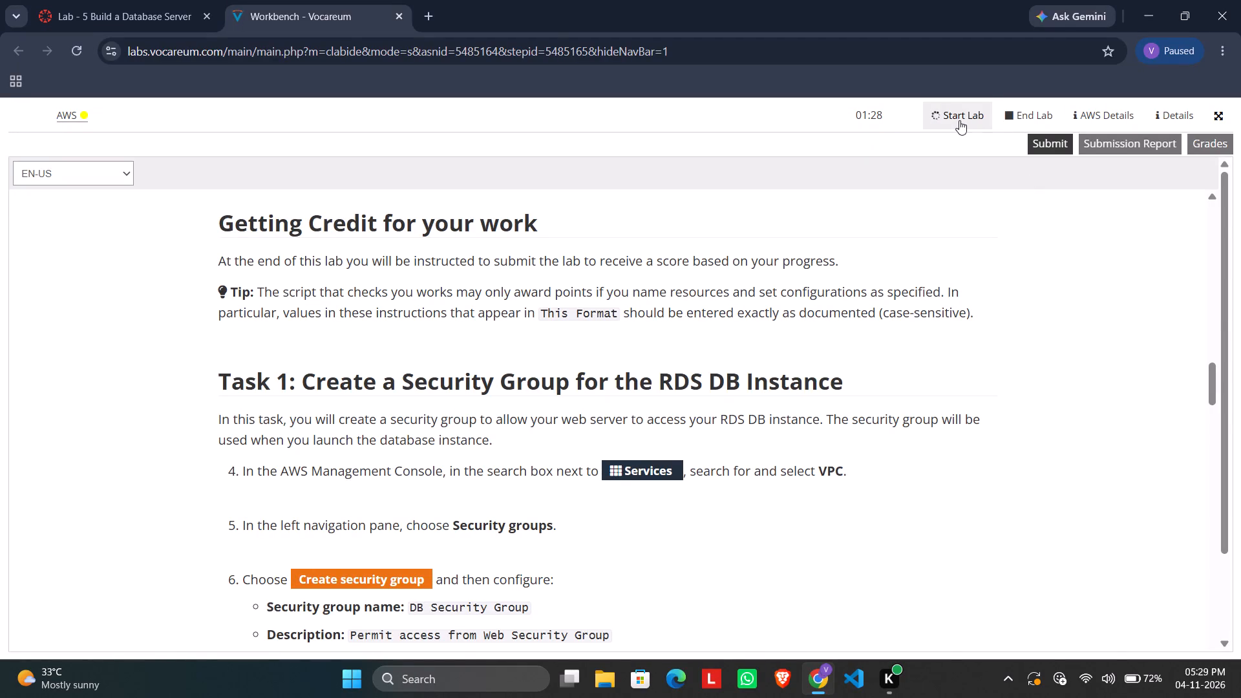
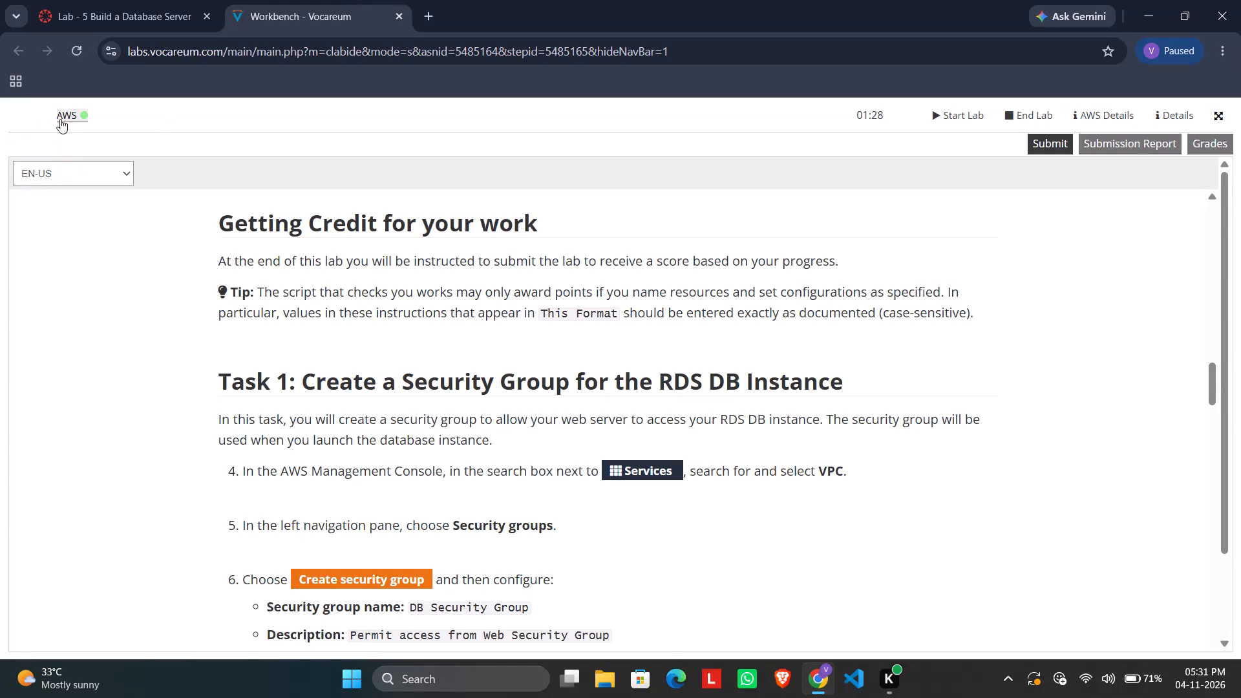
Open the AWS Management Console from the running lab session.
left_click(65, 116)
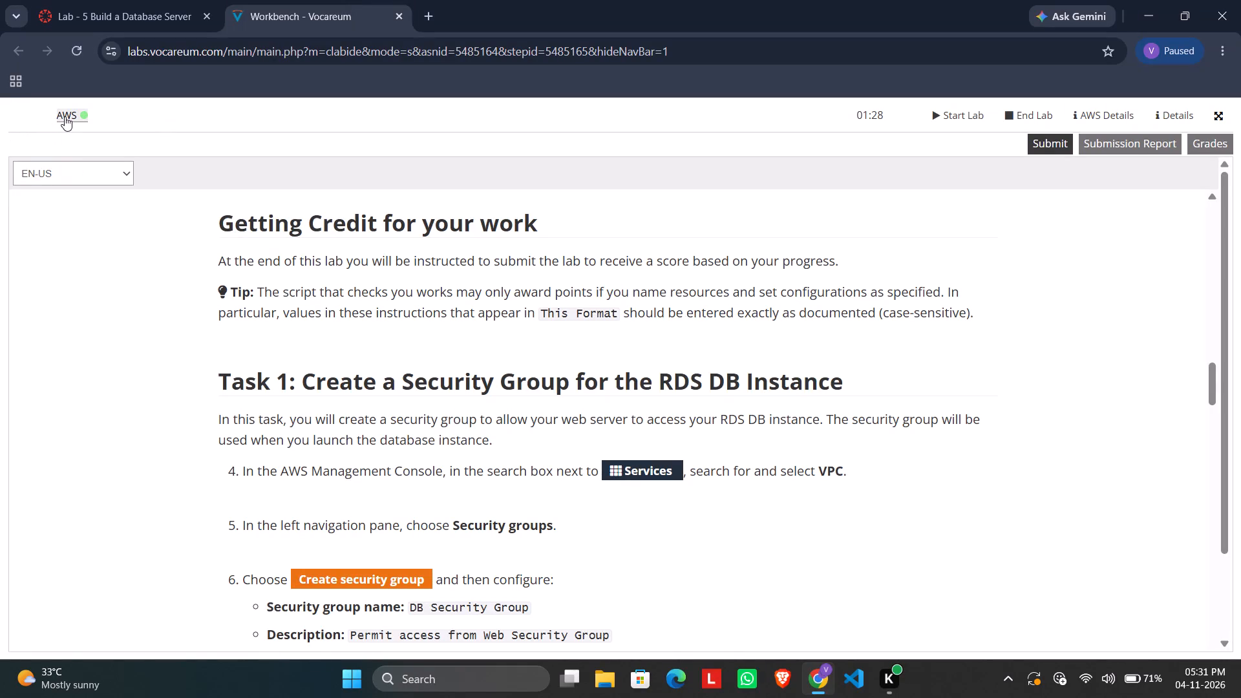
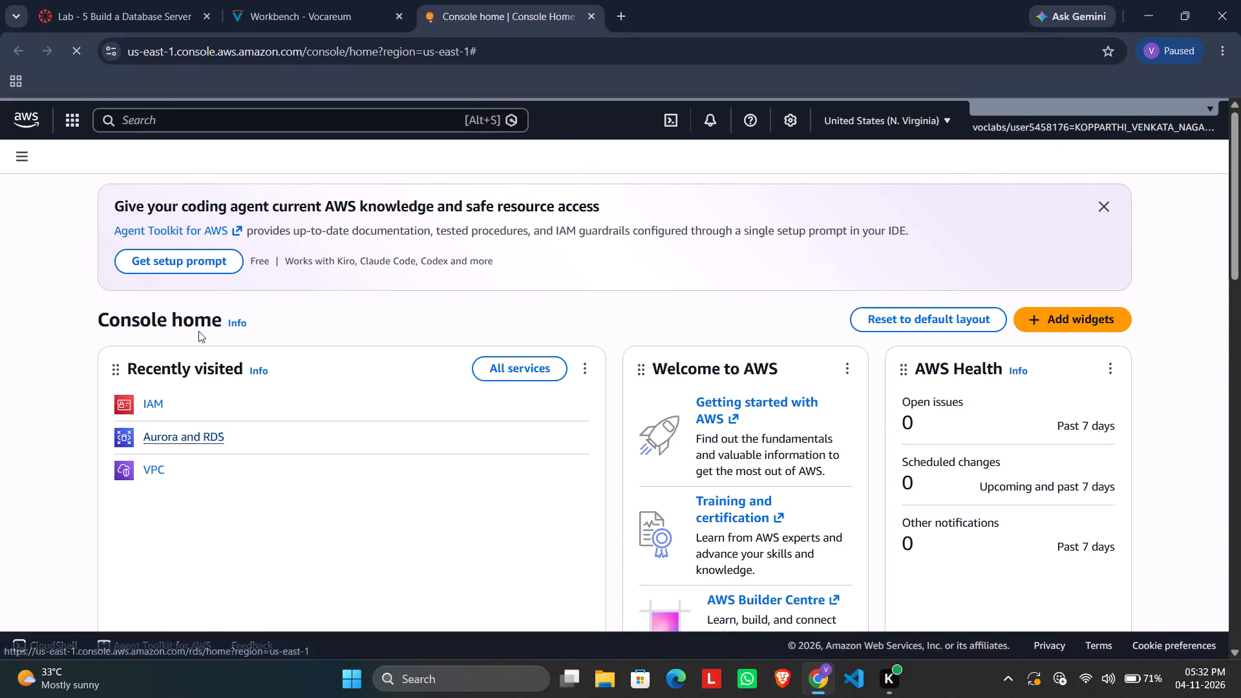
Check Task 1 in the lab instructions and open the VPC service in the AWS console.
left_click(350, 0)
scroll(514, 358, "down", 1)
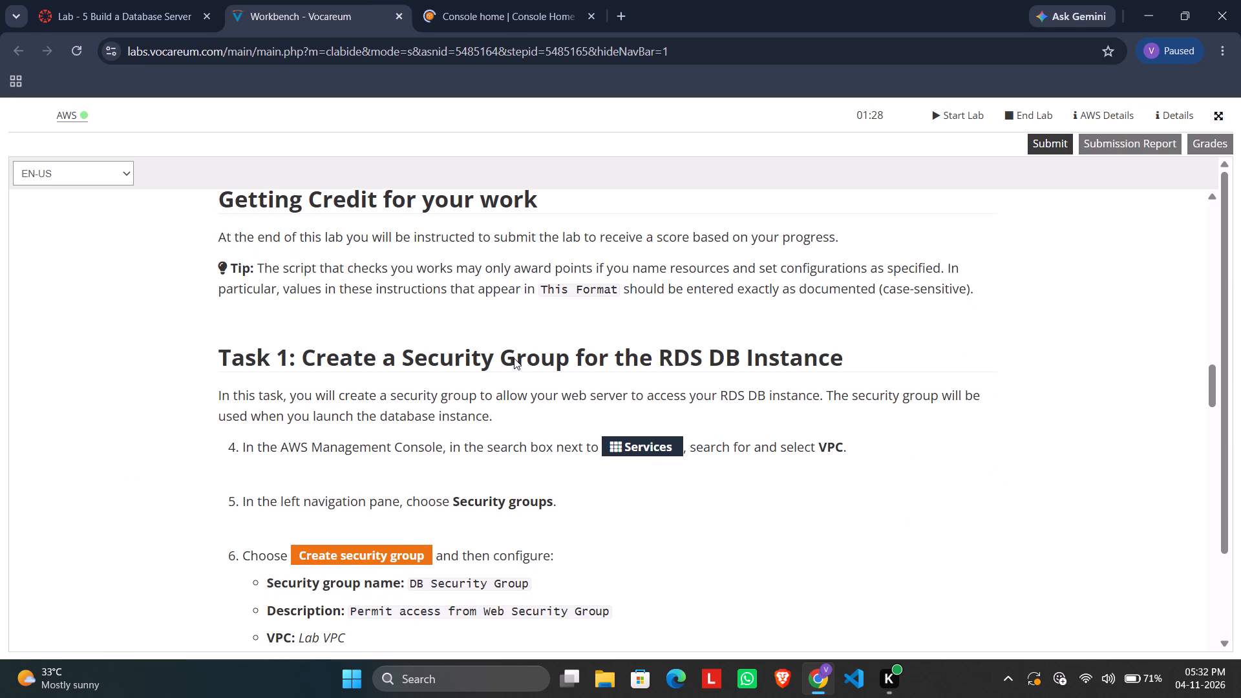
scroll(514, 358, "down", 1)
left_click(463, 0)
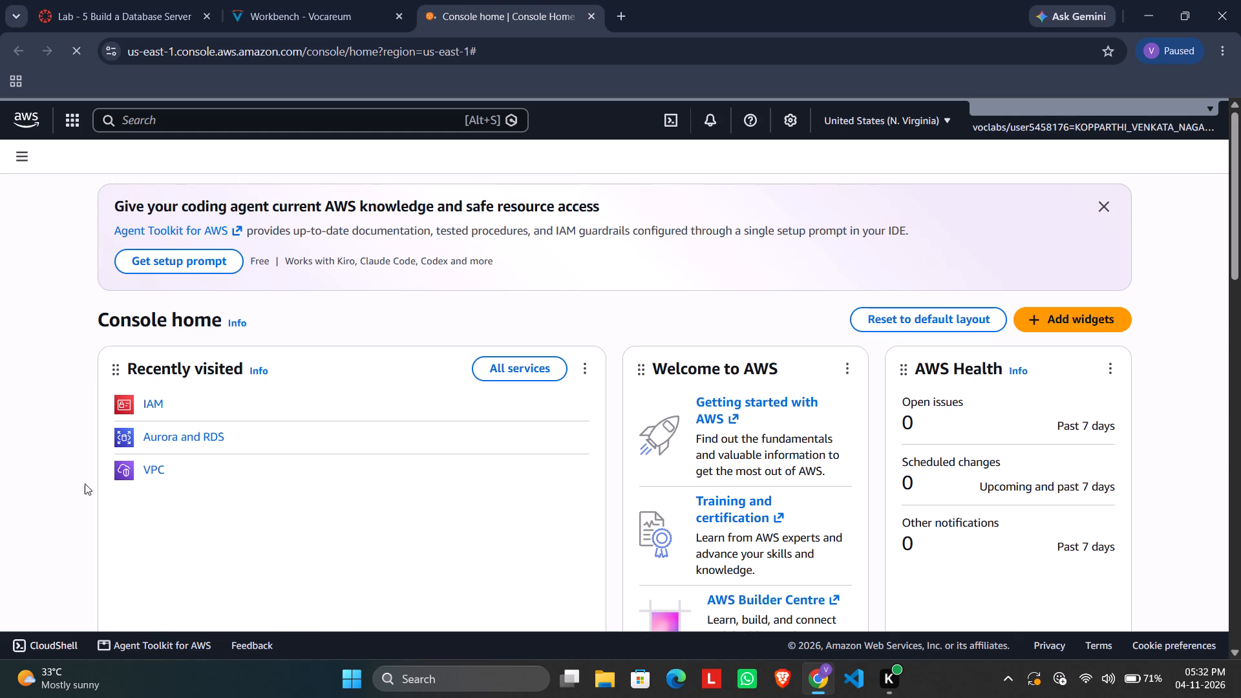
left_click(152, 473)
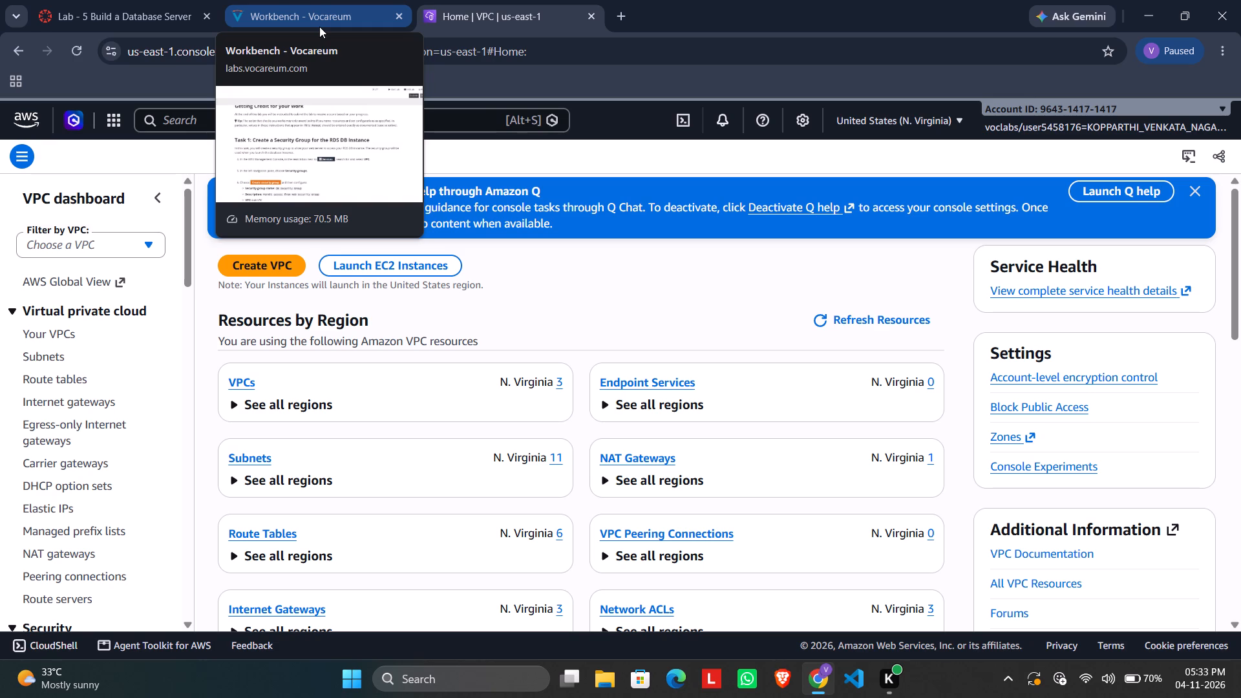
Follow the lab instructions to open the Security groups list in the VPC console.
left_click(319, 26)
scroll(476, 261, "down", 1)
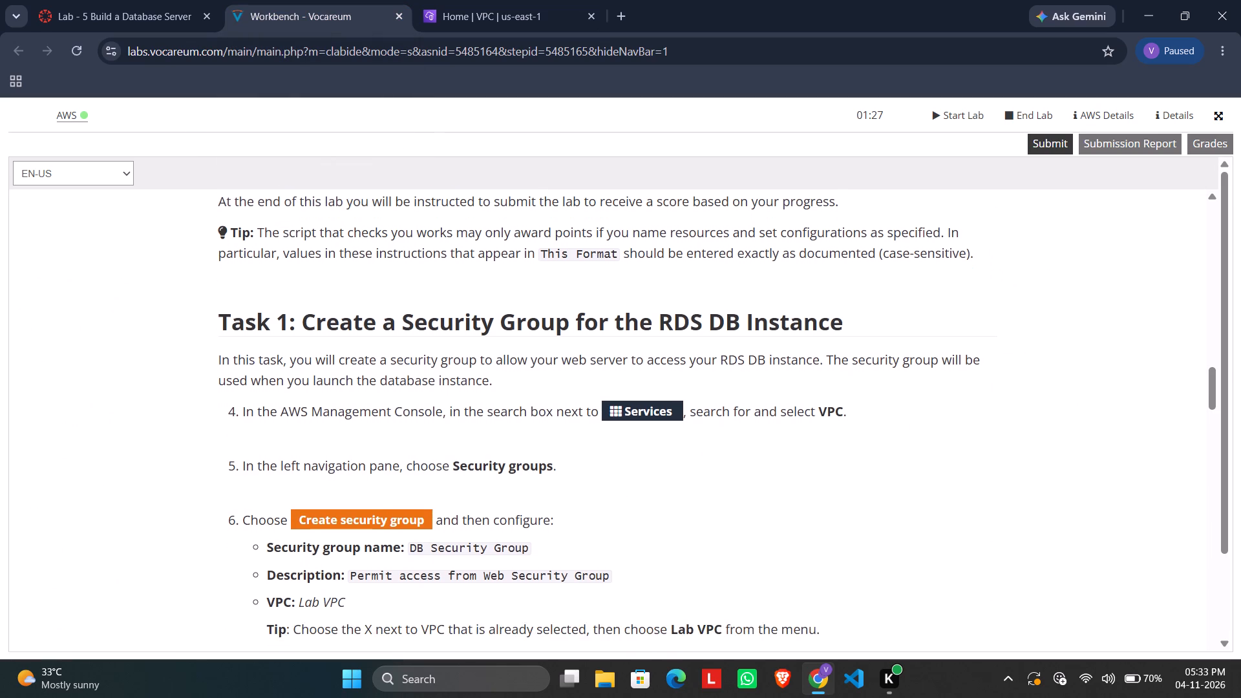
scroll(476, 261, "down", 1)
left_click(514, 0)
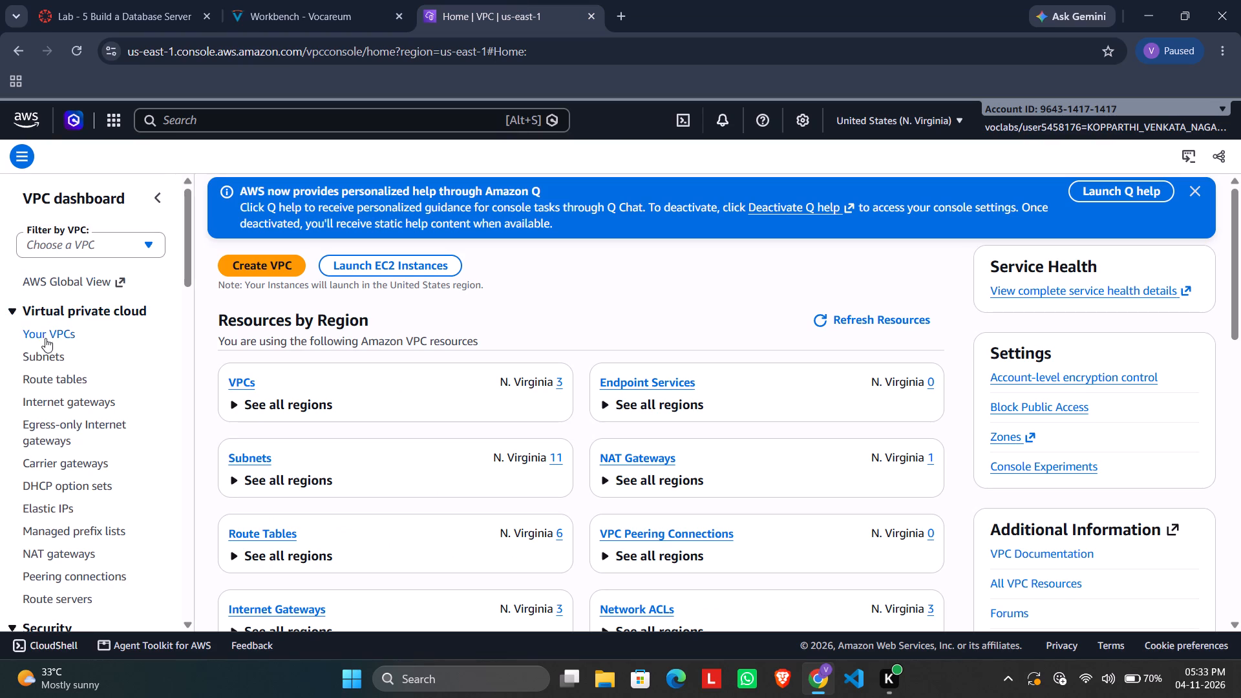
scroll(42, 428, "down", 4)
left_click(42, 486)
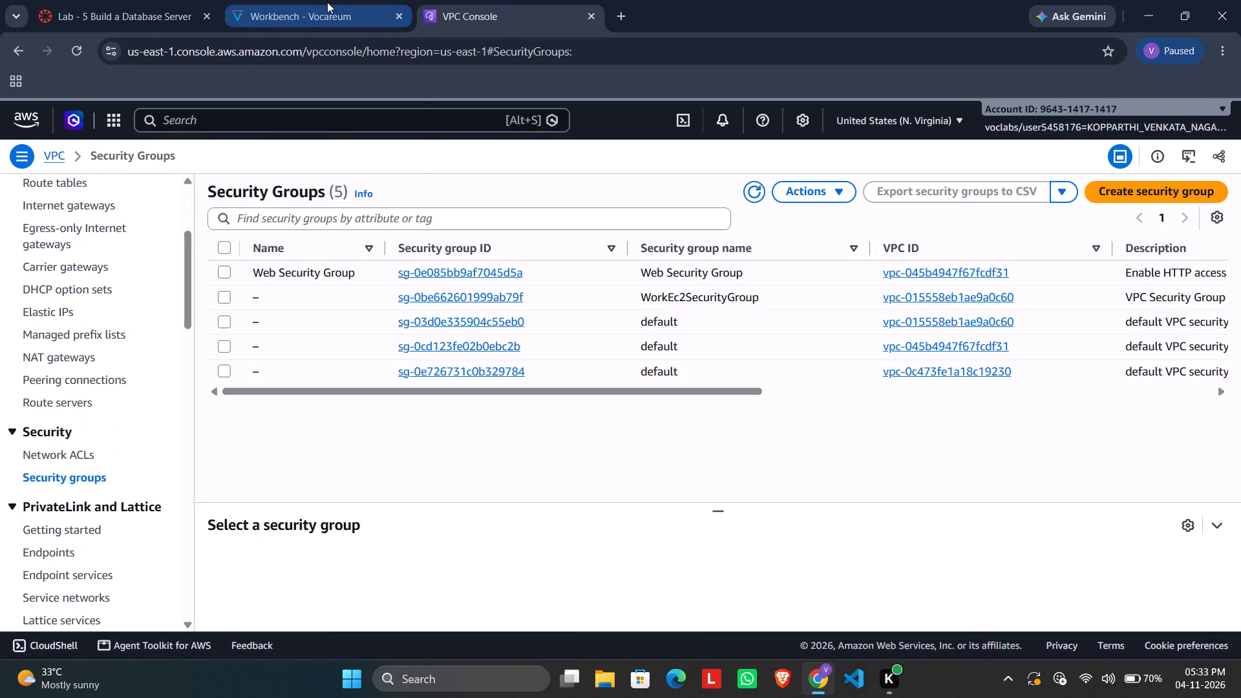
scroll(323, 293, "down", 1)
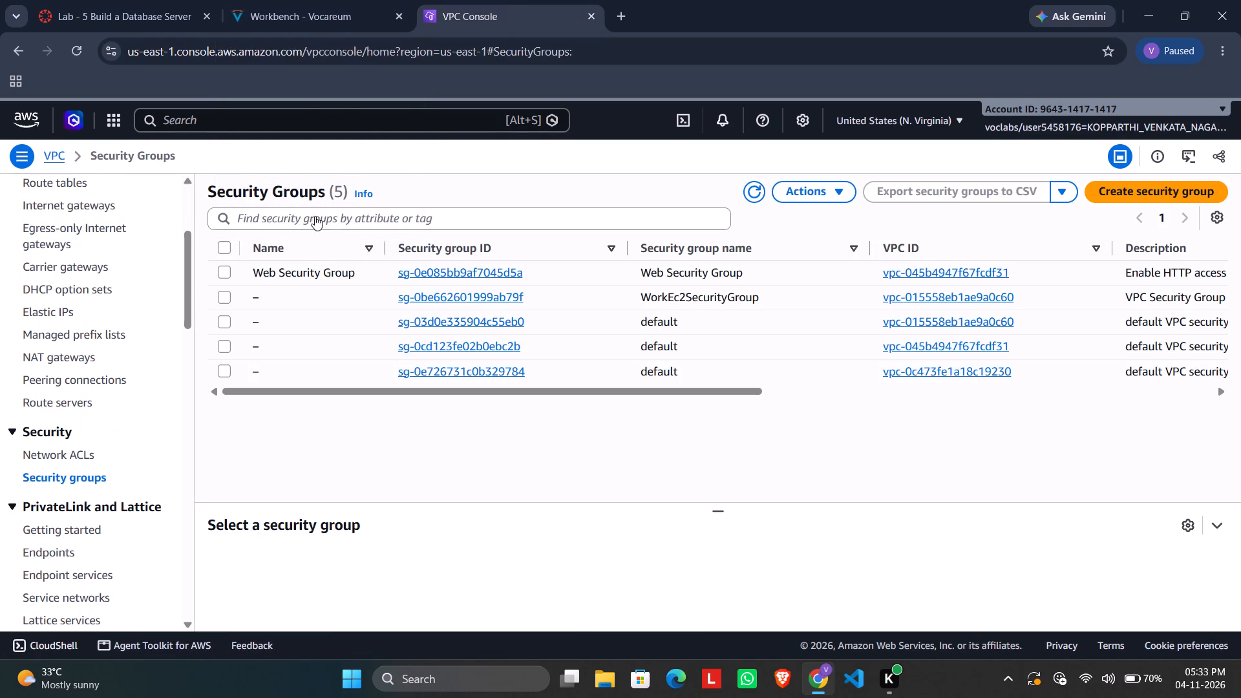
Start a new security group and name it DB Security Group, copying the name from the lab instructions.
left_click(299, 9)
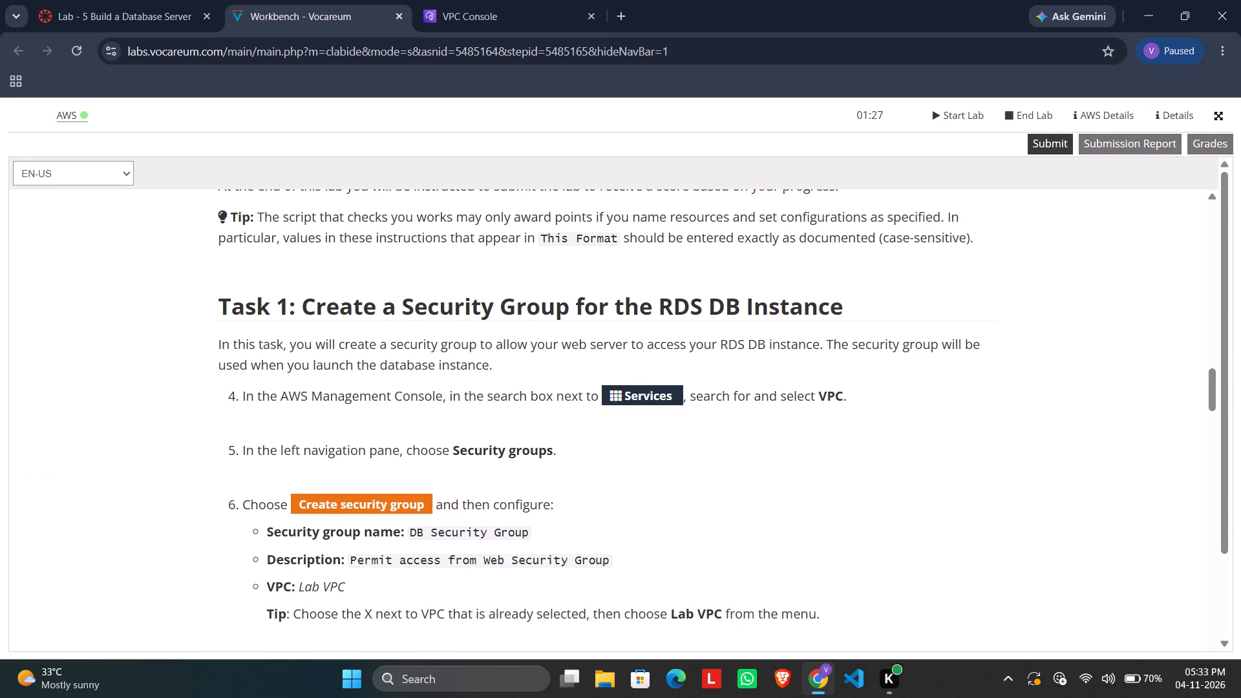
scroll(387, 395, "down", 3)
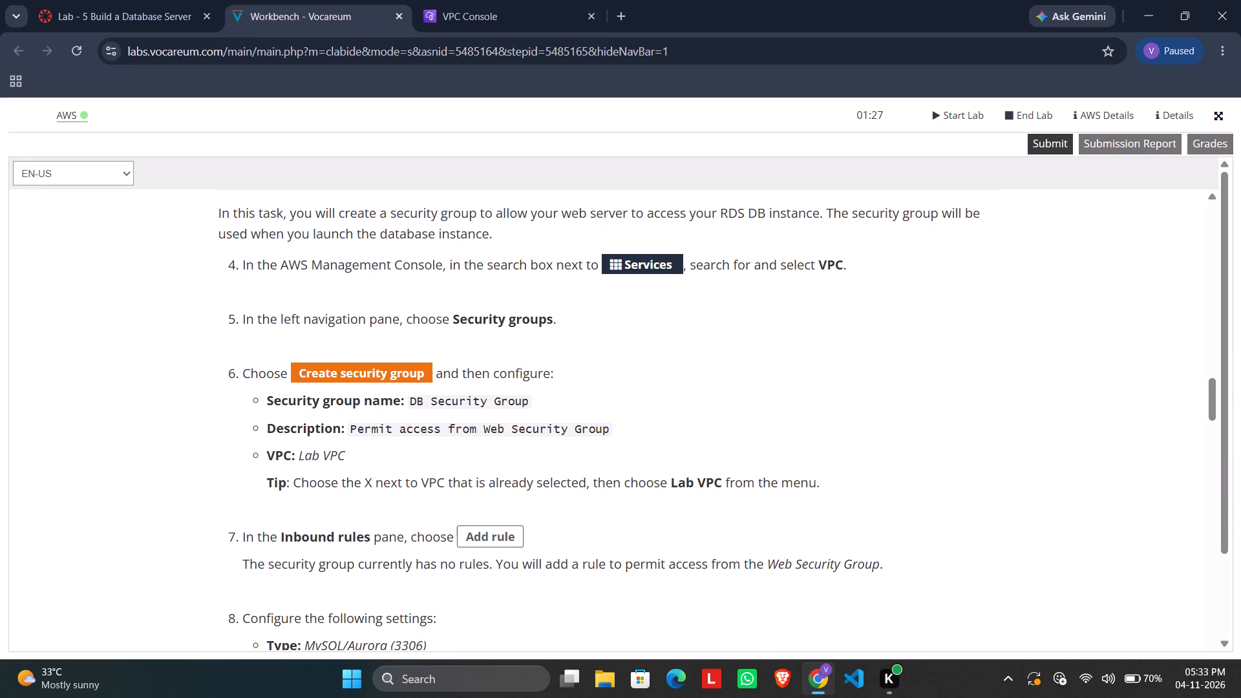
left_click_drag(410, 401, 527, 410)
key("ctrl+c")
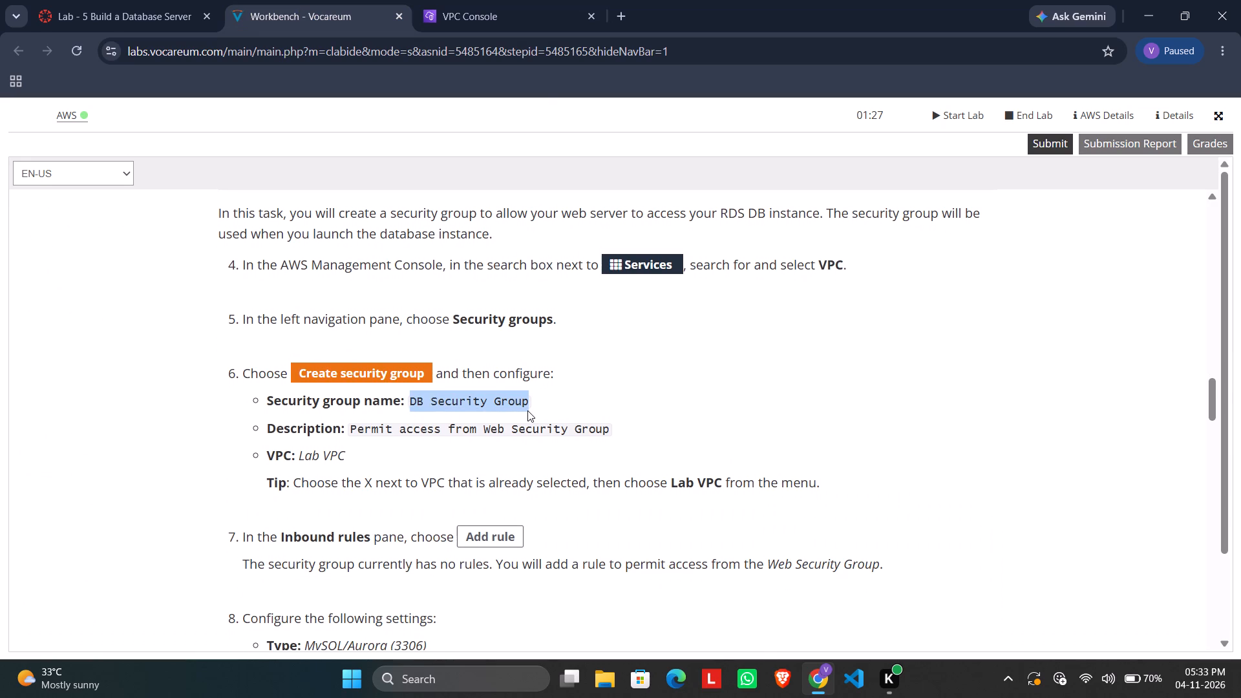
left_click(509, 0)
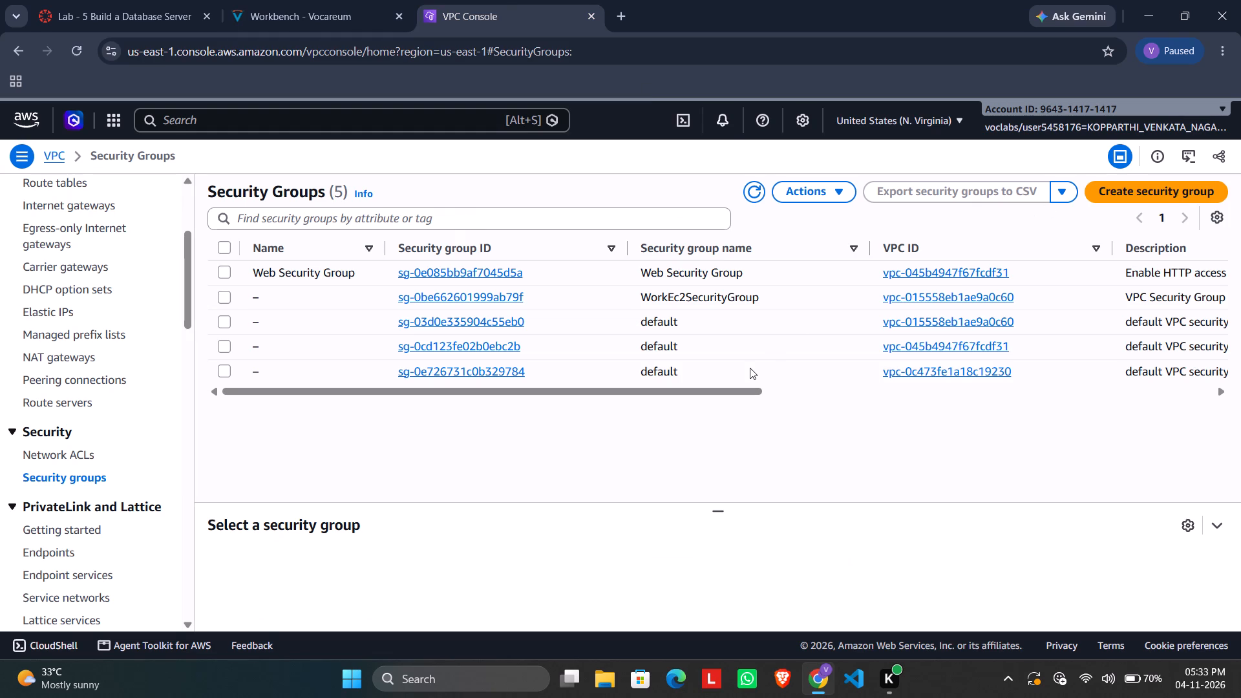
scroll(750, 368, "down", 1)
left_click(1116, 195)
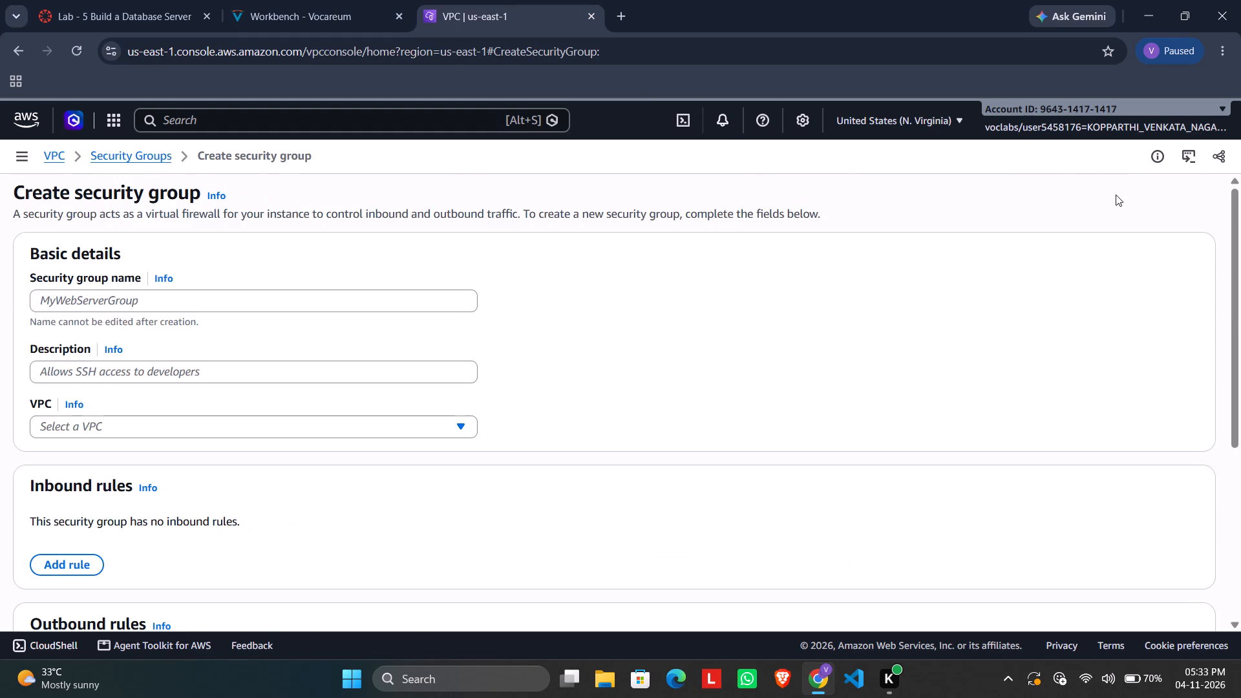
scroll(299, 317, "up", 9)
left_click(262, 306)
key("ctrl+v")
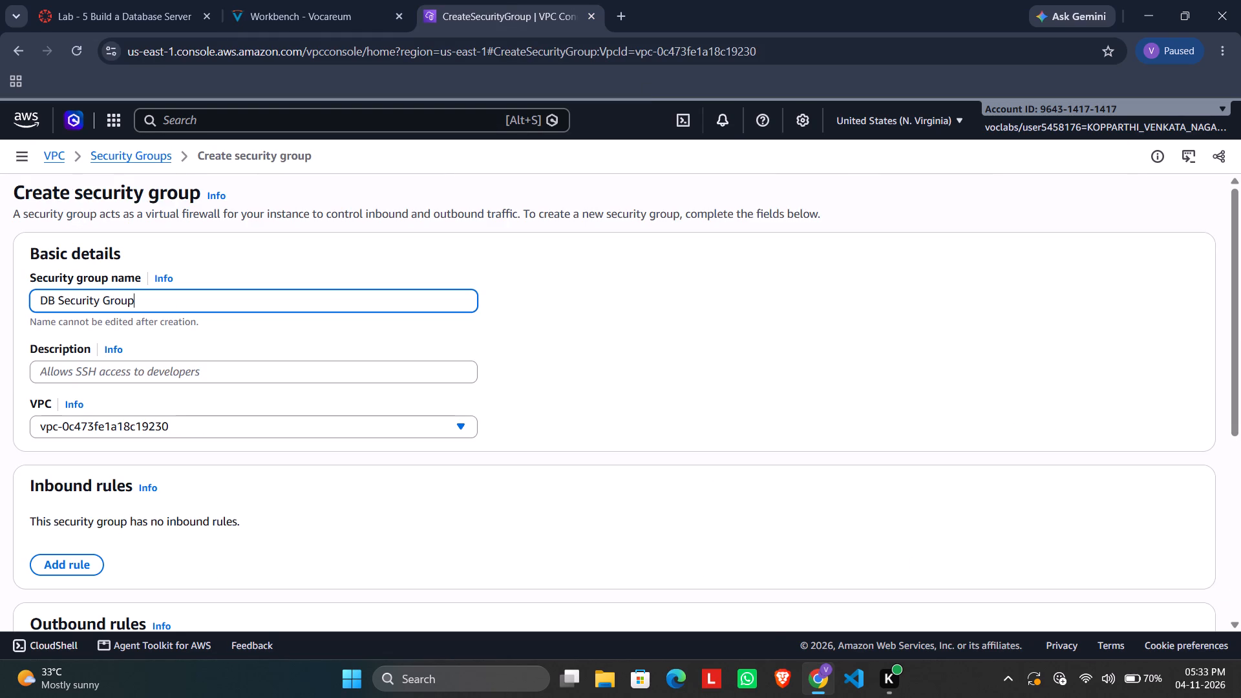
Set the security group's description to "Permit access from Web Security Group", copied from the lab instructions.
left_click(292, 1)
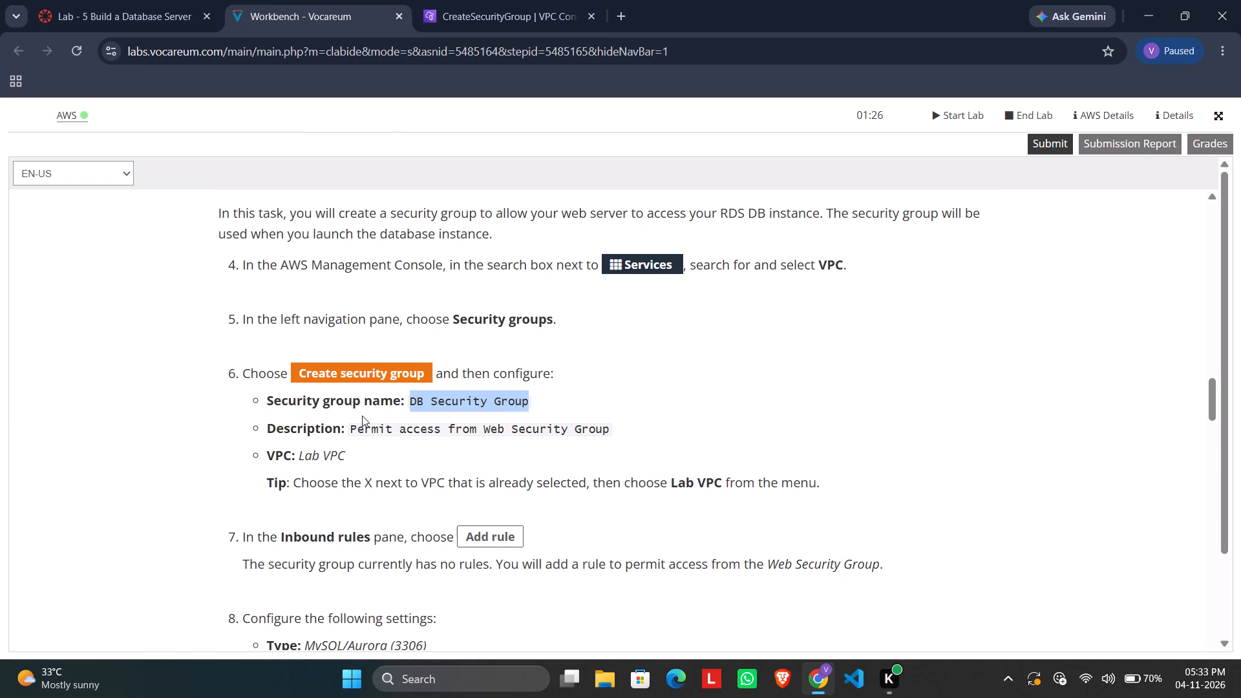
left_click_drag(349, 427, 606, 428)
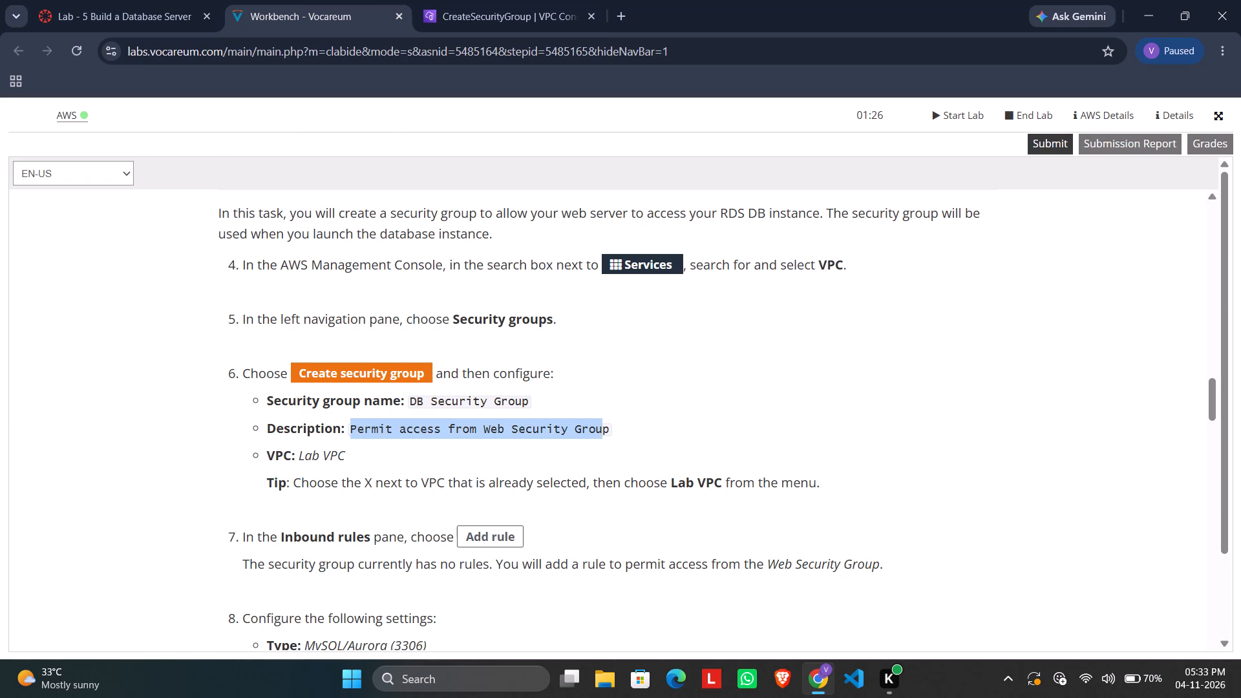
left_click_drag(606, 428, 608, 428)
key("ctrl+c")
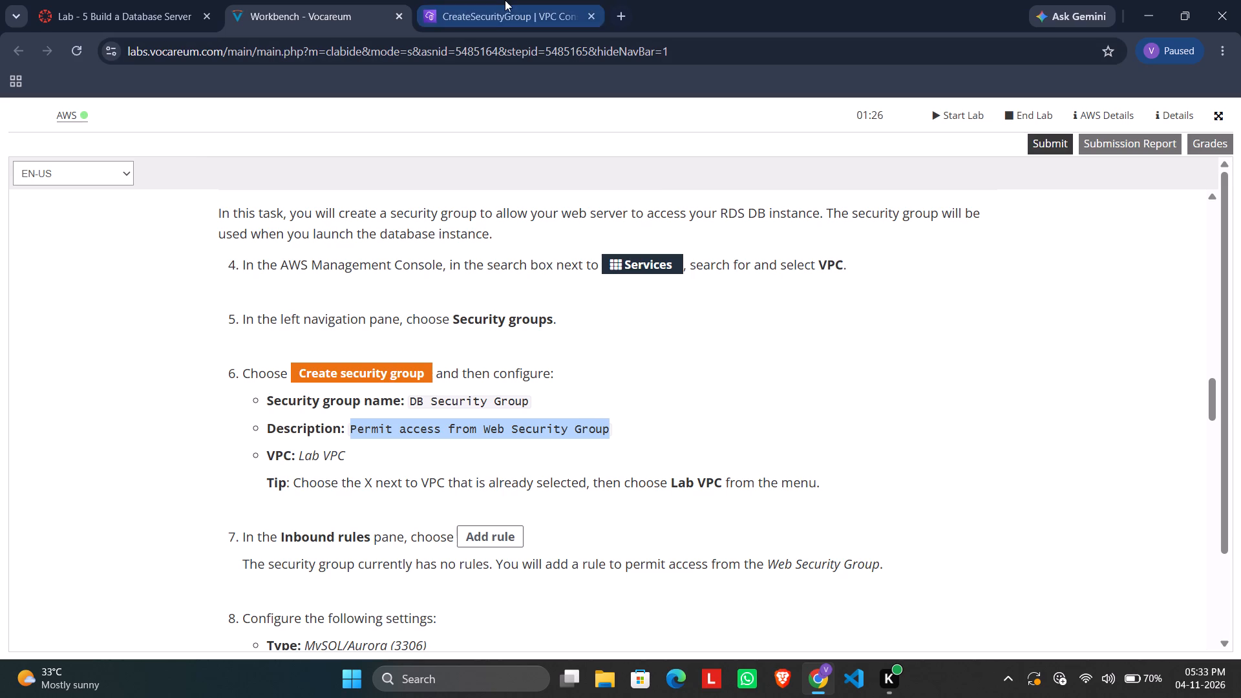
left_click(502, 0)
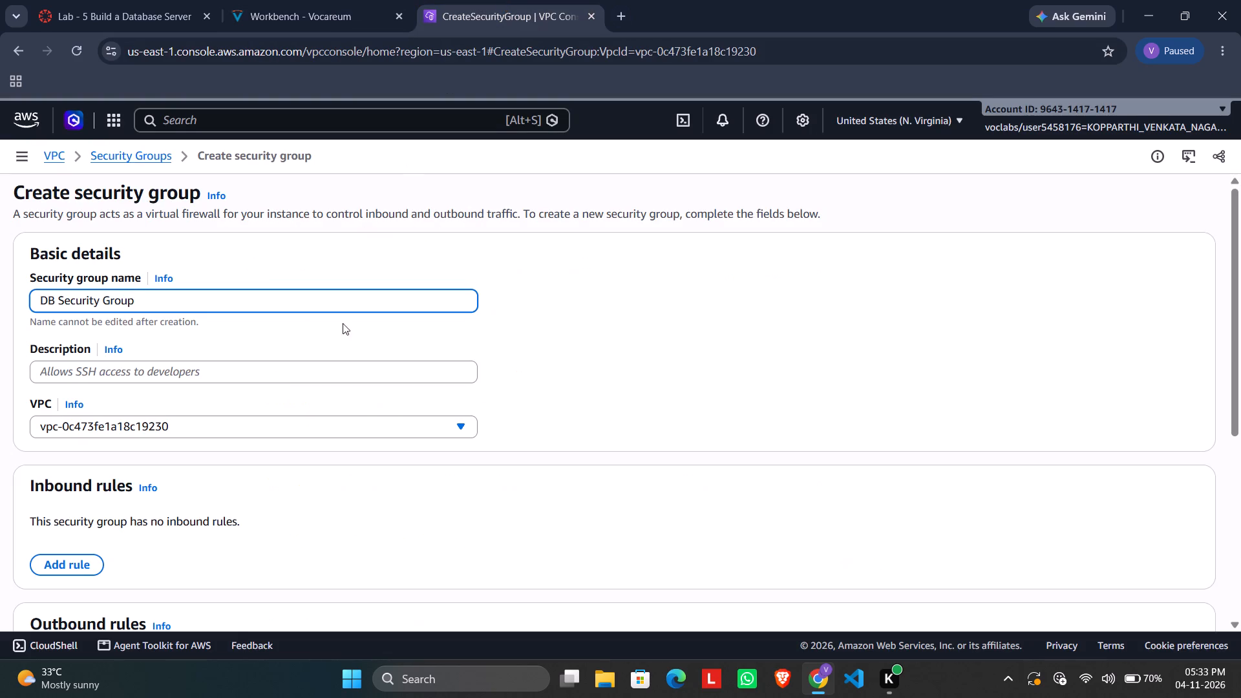
left_click(255, 374)
key("ctrl+v")
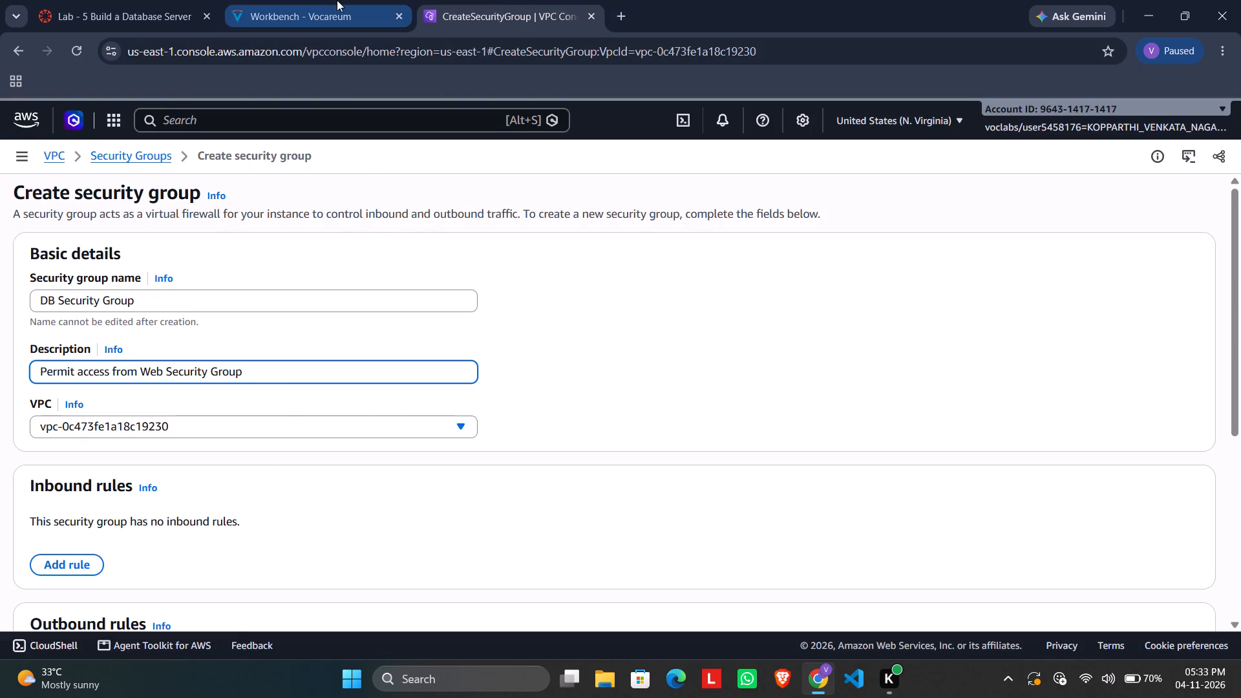
Set the security group's VPC to Lab VPC, as named in the lab instructions.
left_click(337, 1)
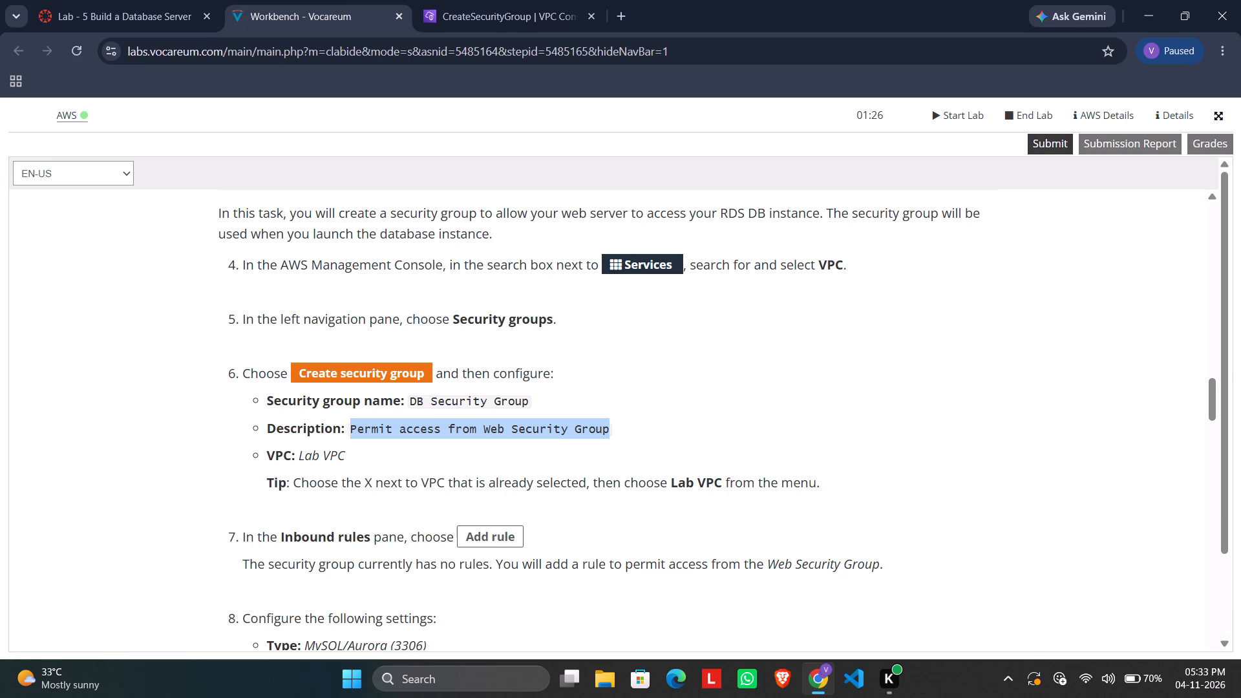
left_click_drag(302, 457, 332, 460)
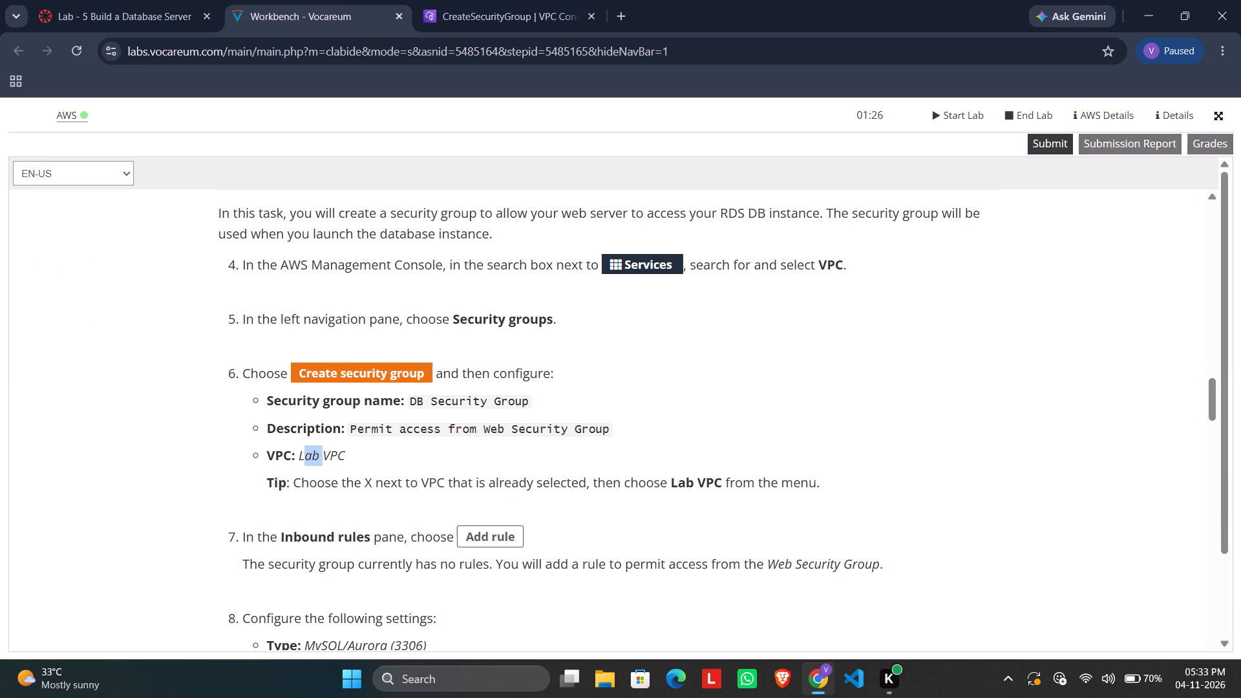
left_click_drag(299, 455, 349, 458)
left_click_drag(349, 458, 350, 458)
key("ctrl+c")
left_click(492, 9)
scroll(235, 418, "down", 1)
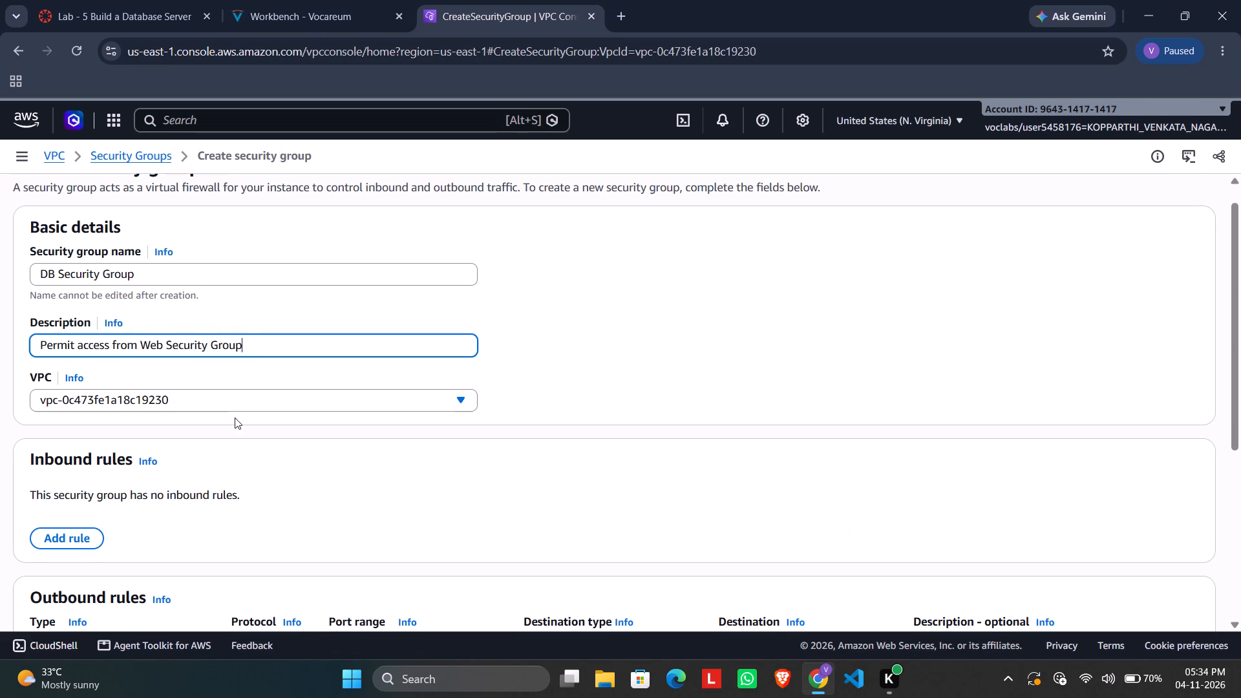
left_click(200, 406)
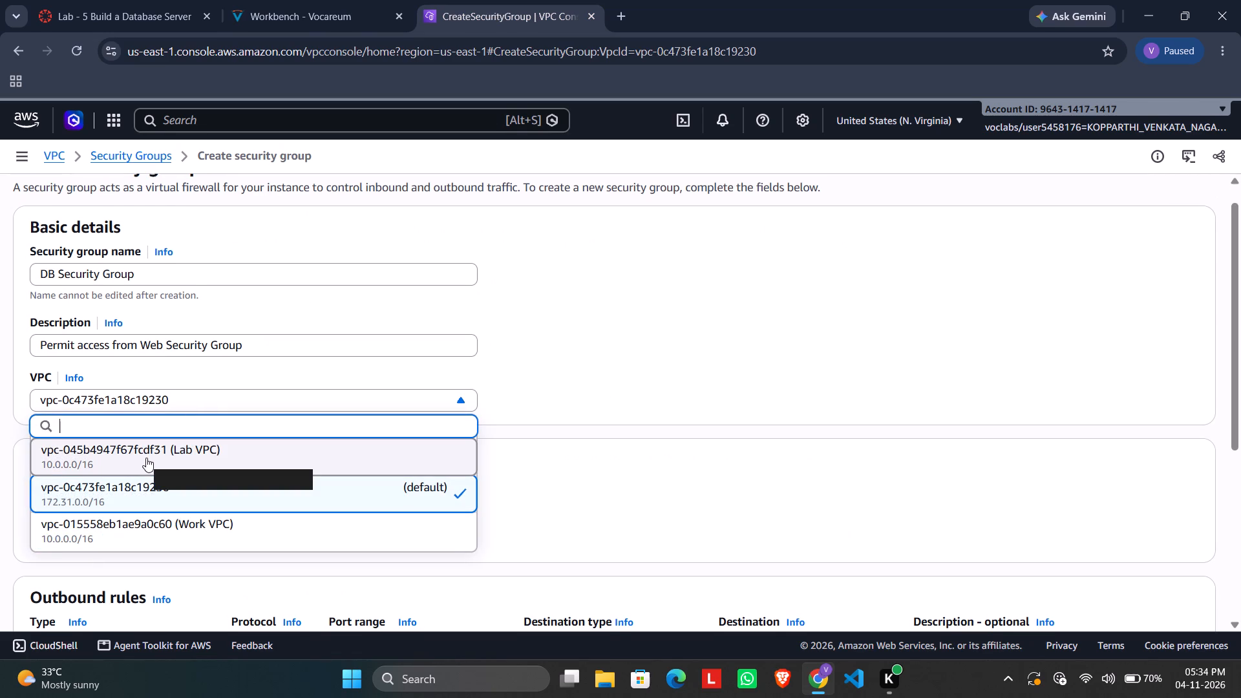
key("ctrl+v")
left_click(146, 450)
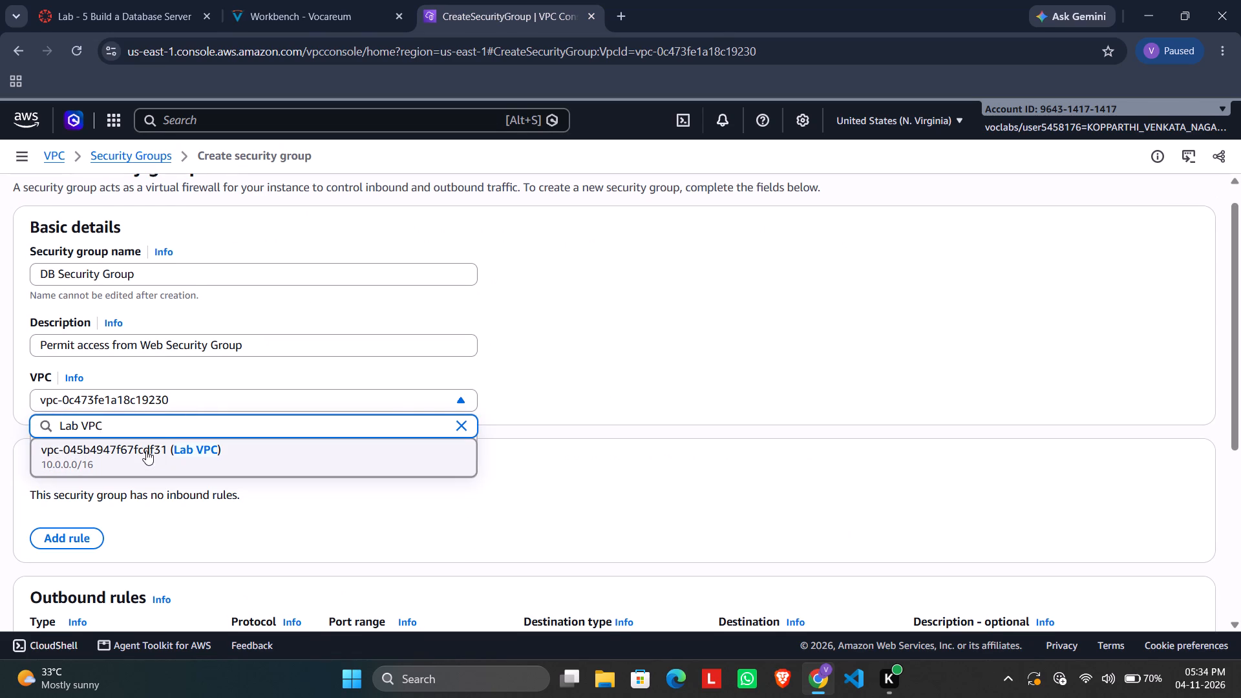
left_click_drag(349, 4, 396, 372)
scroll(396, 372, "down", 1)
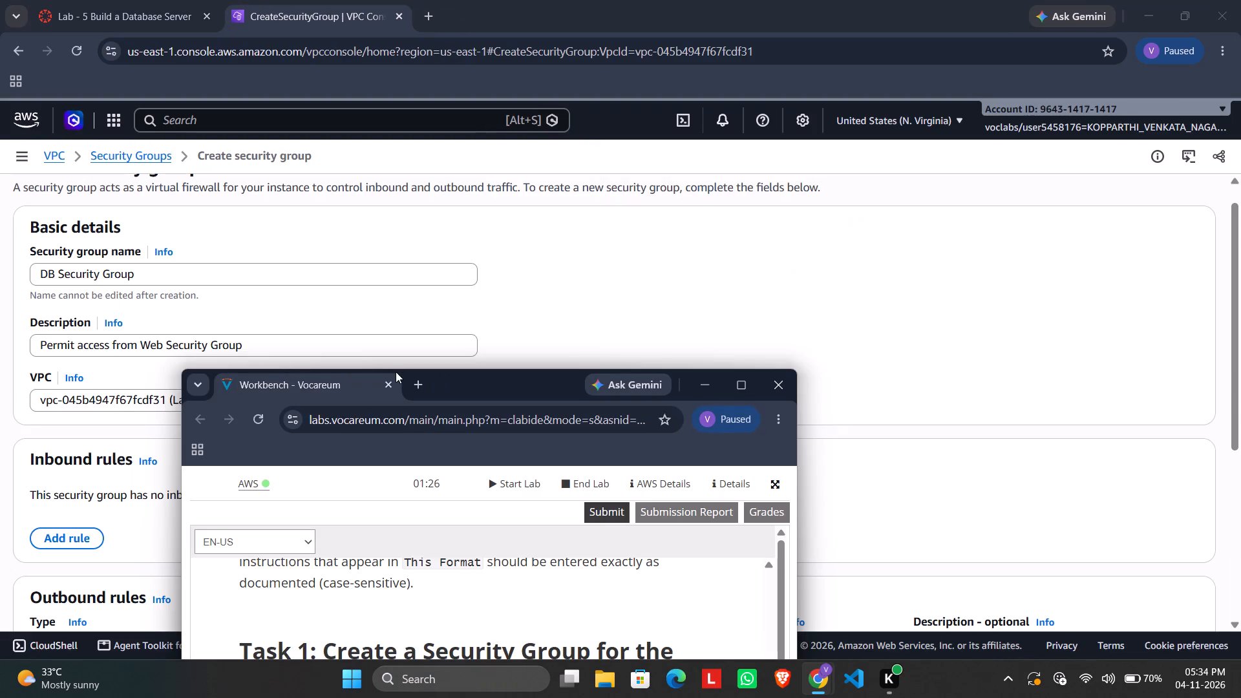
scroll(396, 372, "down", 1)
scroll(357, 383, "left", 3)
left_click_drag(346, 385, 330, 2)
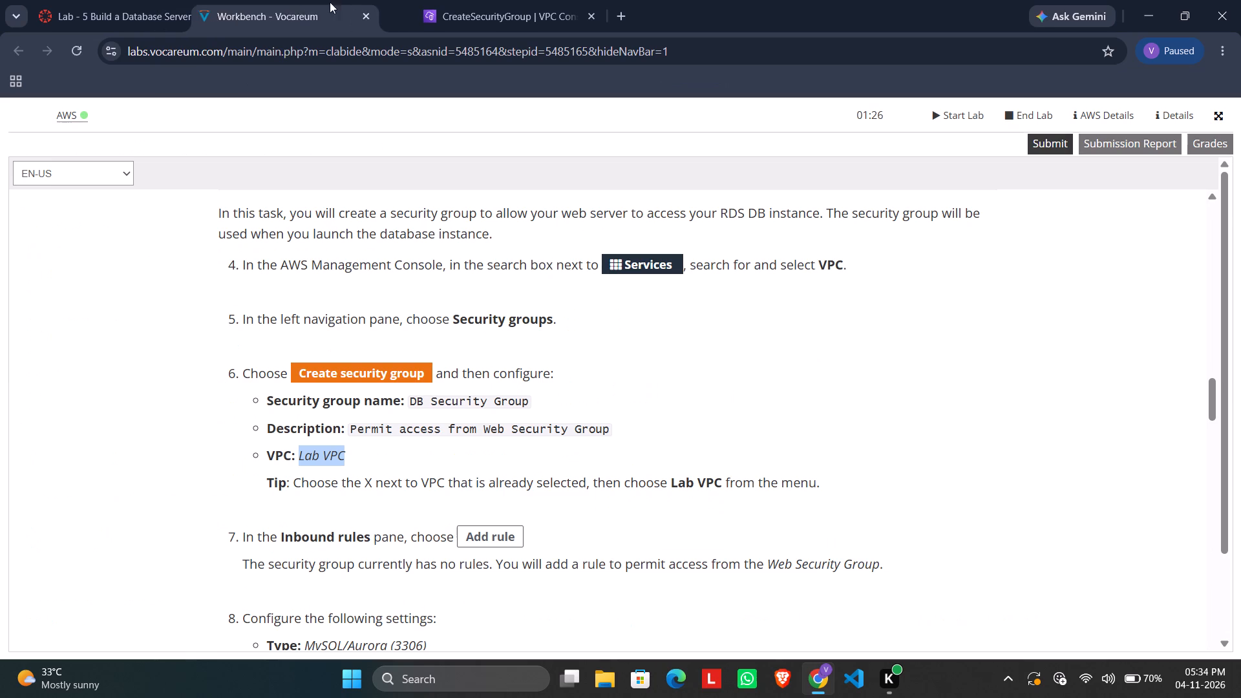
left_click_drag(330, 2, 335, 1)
Move the security group form into its own window, side by side with the lab instructions.
left_click_drag(456, 14, 474, 133)
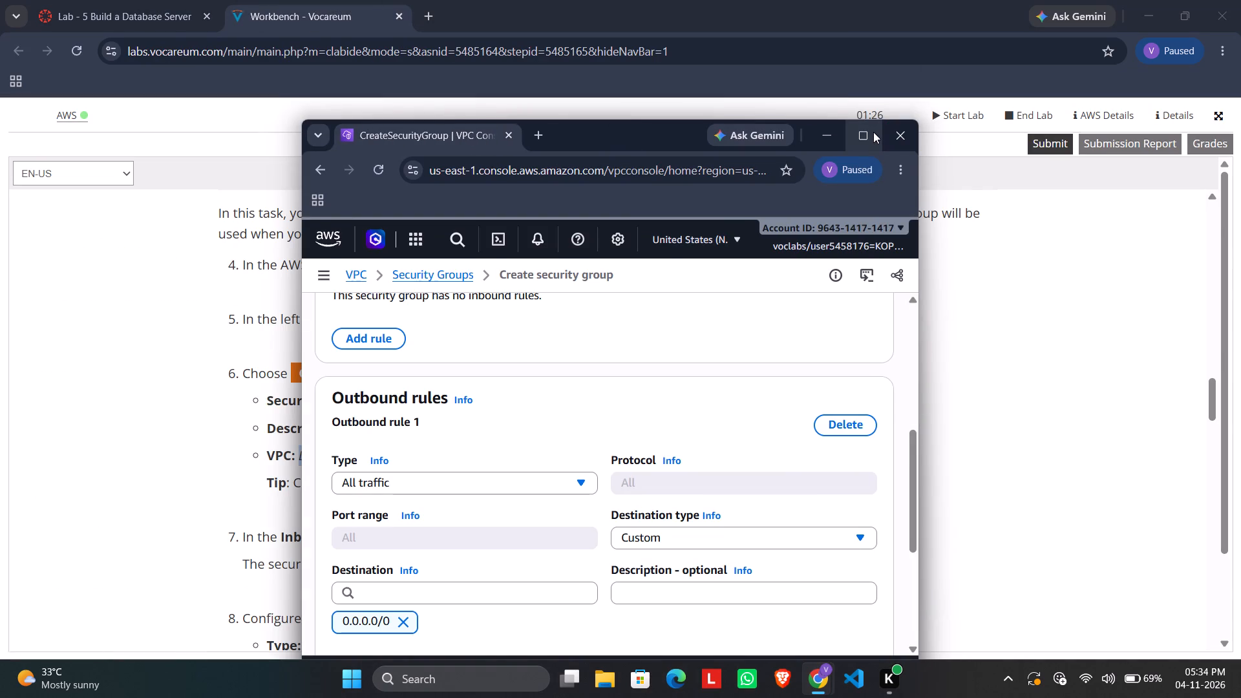
left_click(846, 175)
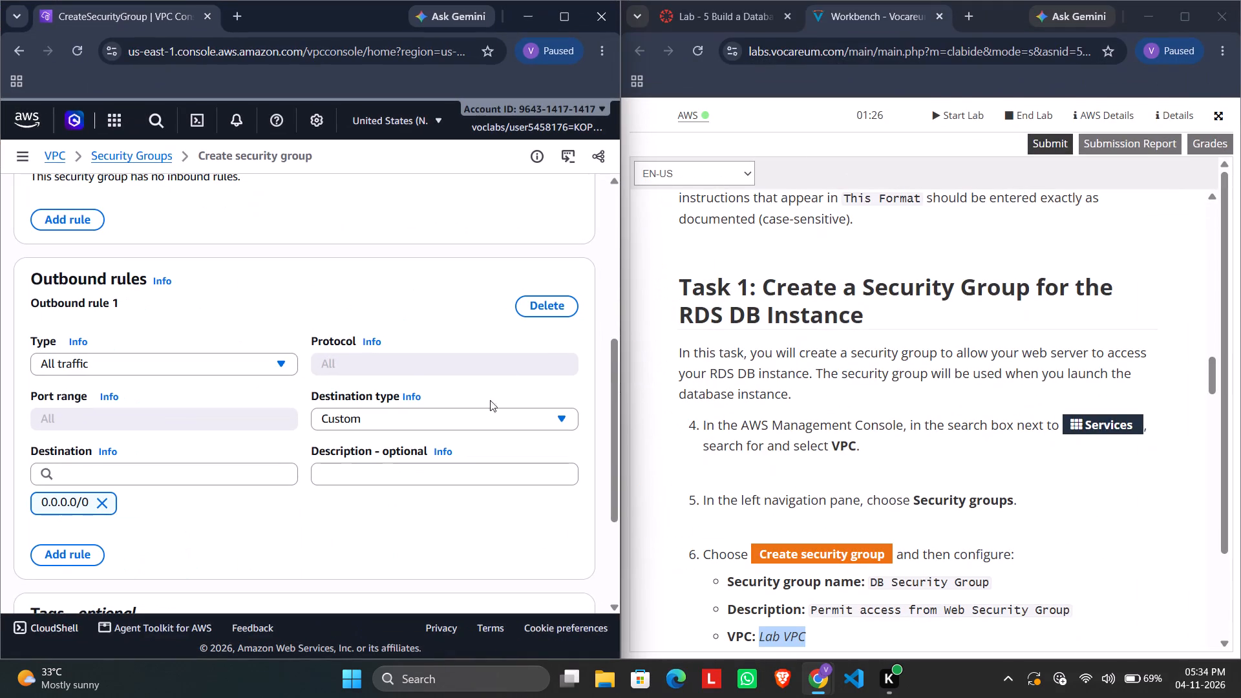
Read the lab's inbound rule instructions and review the security group form's rules and basic details.
scroll(471, 405, "down", 1)
scroll(426, 362, "up", 2)
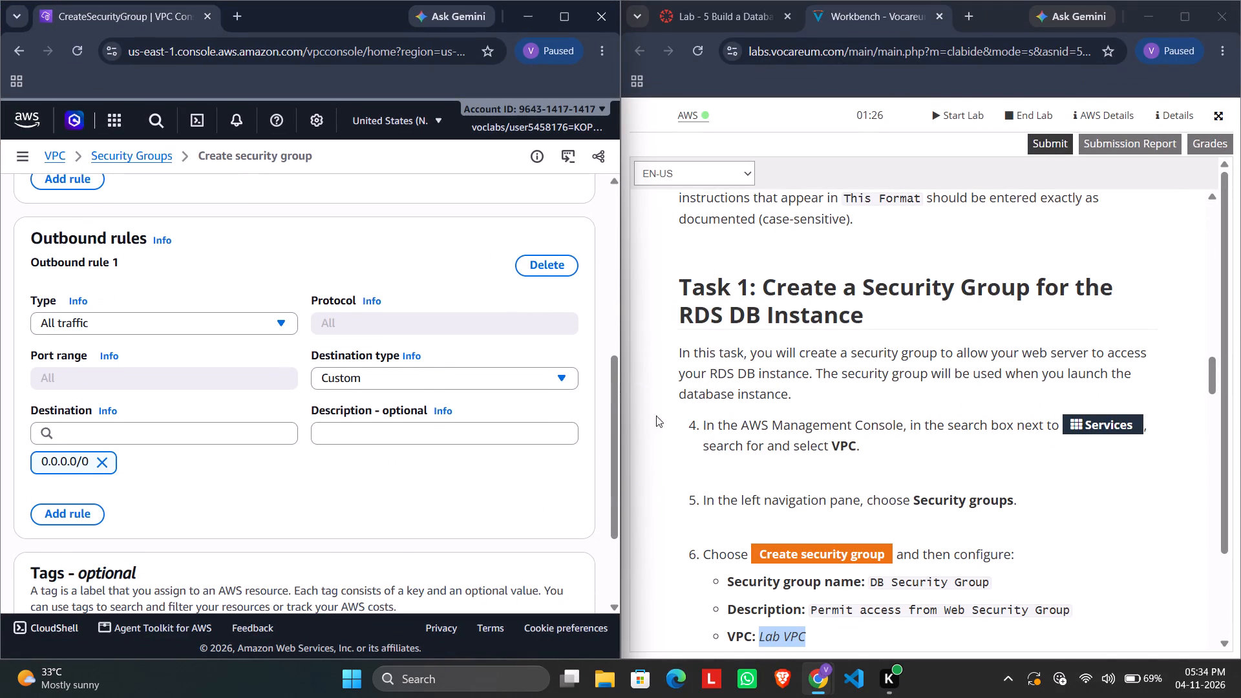
scroll(747, 451, "down", 6)
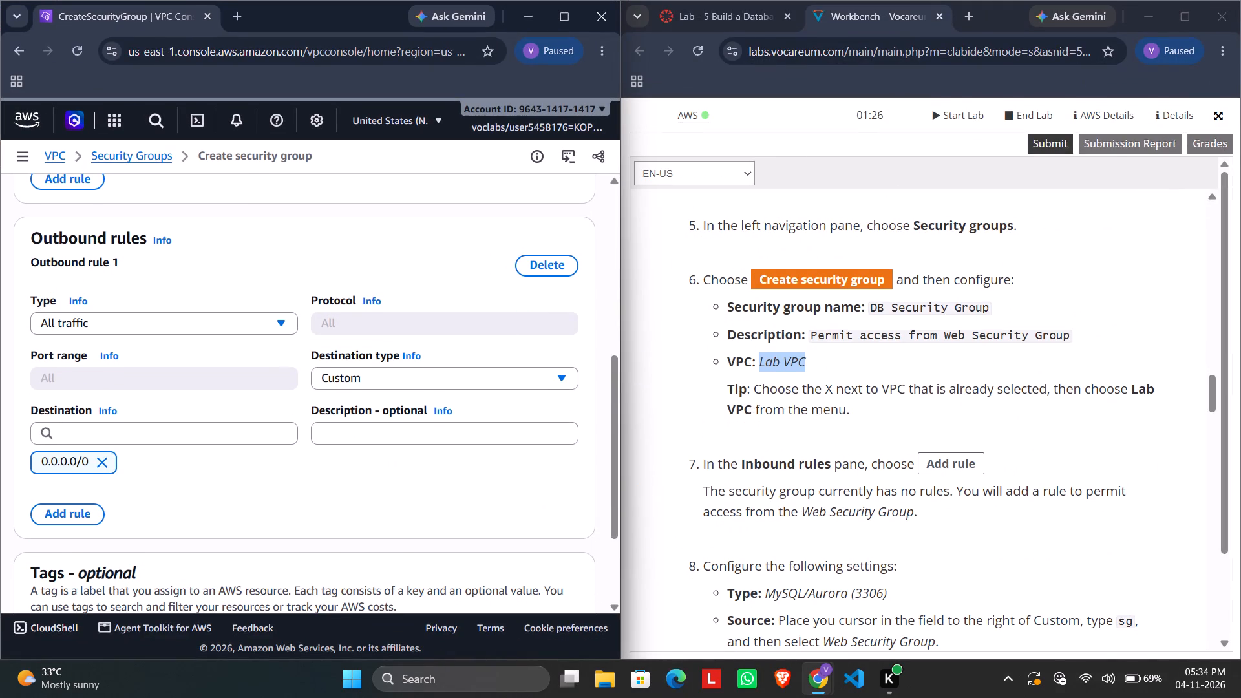
scroll(350, 312, "up", 1)
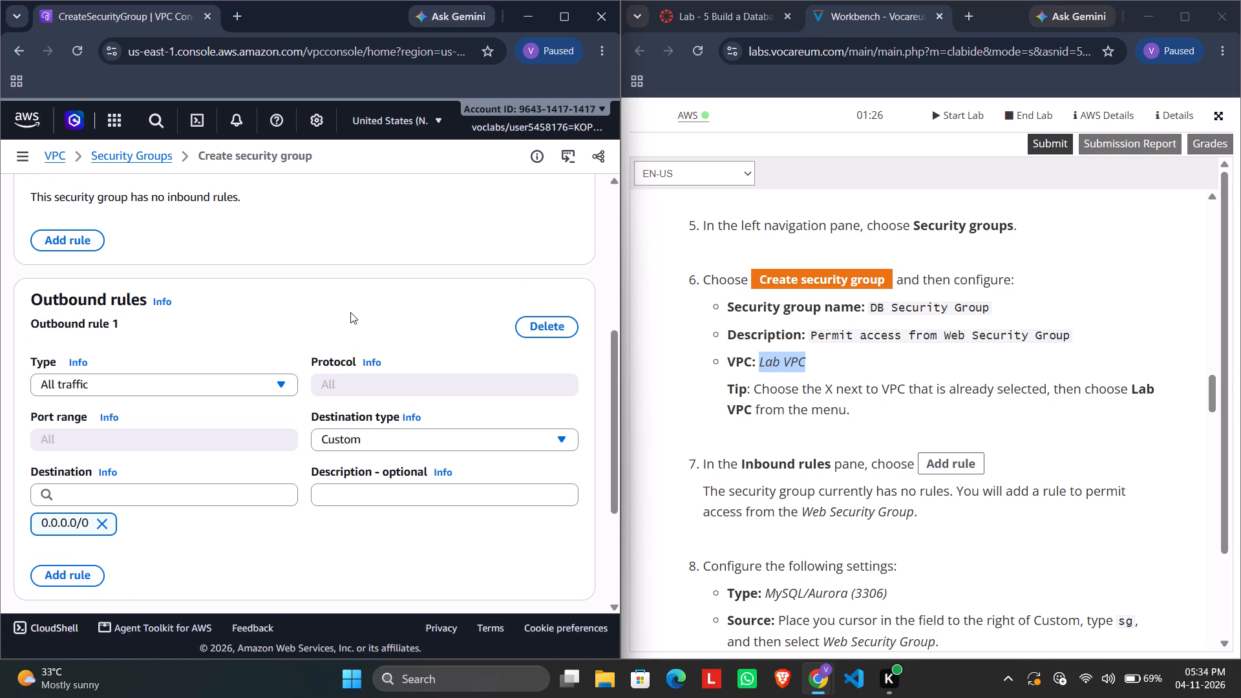
scroll(350, 312, "up", 1)
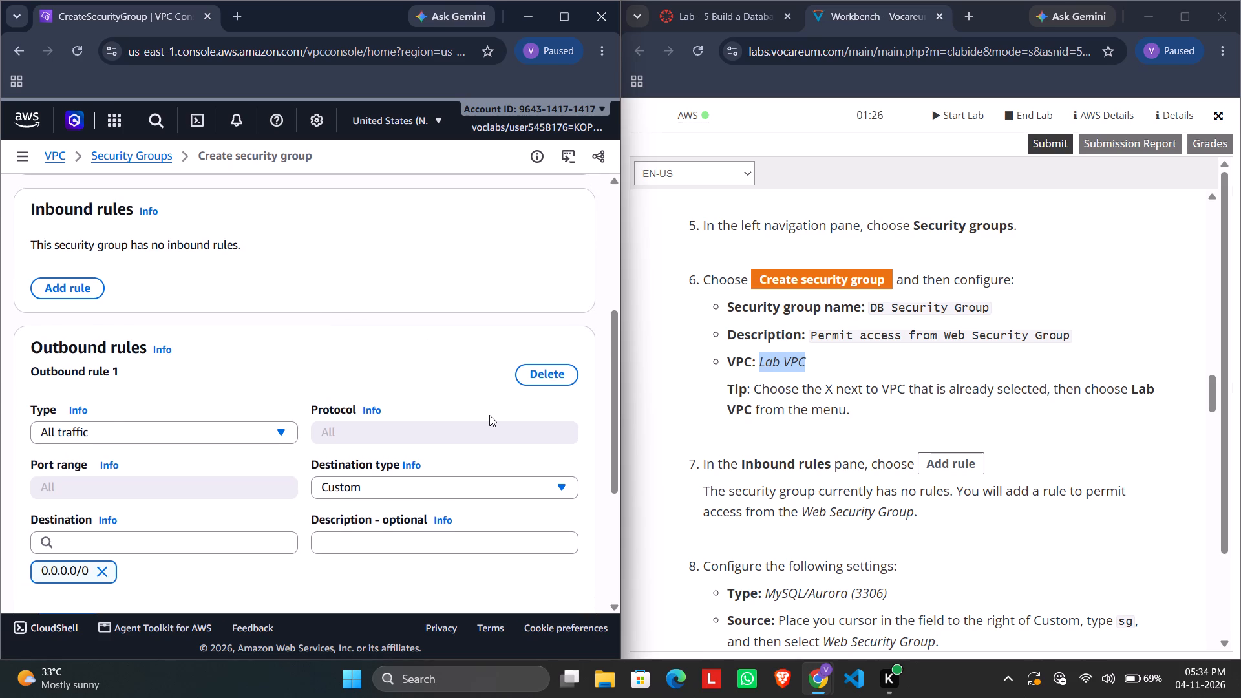
scroll(301, 347, "up", 2)
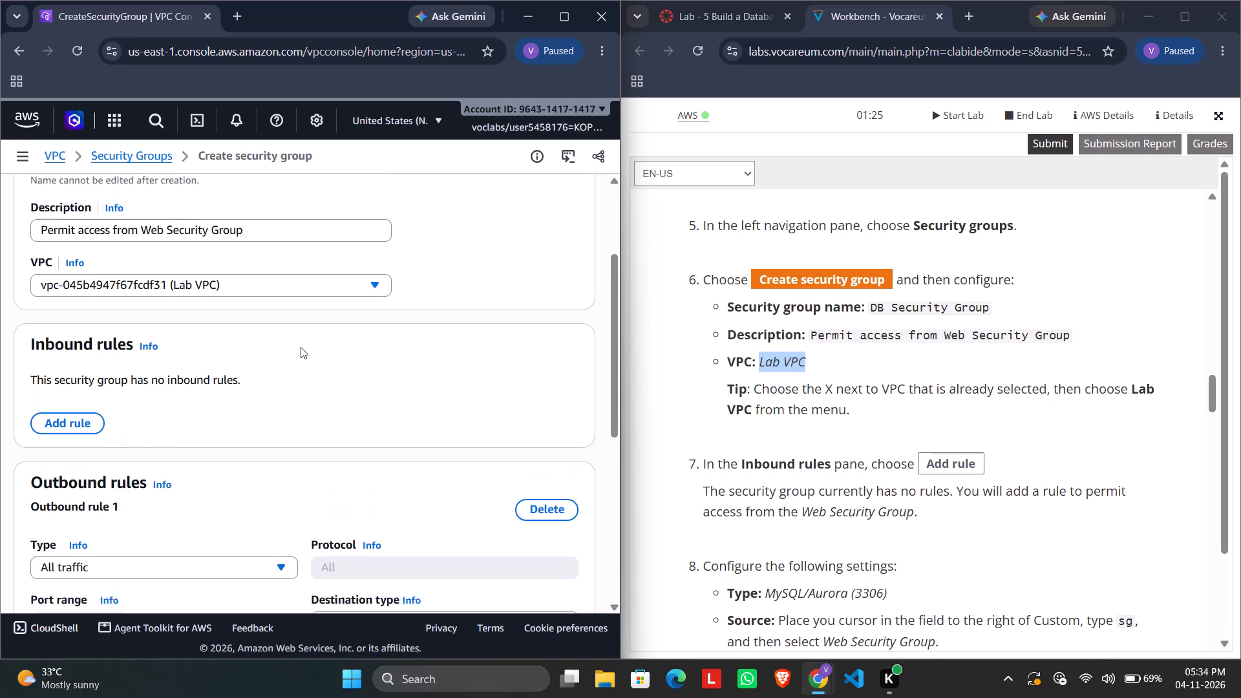
scroll(301, 347, "up", 1)
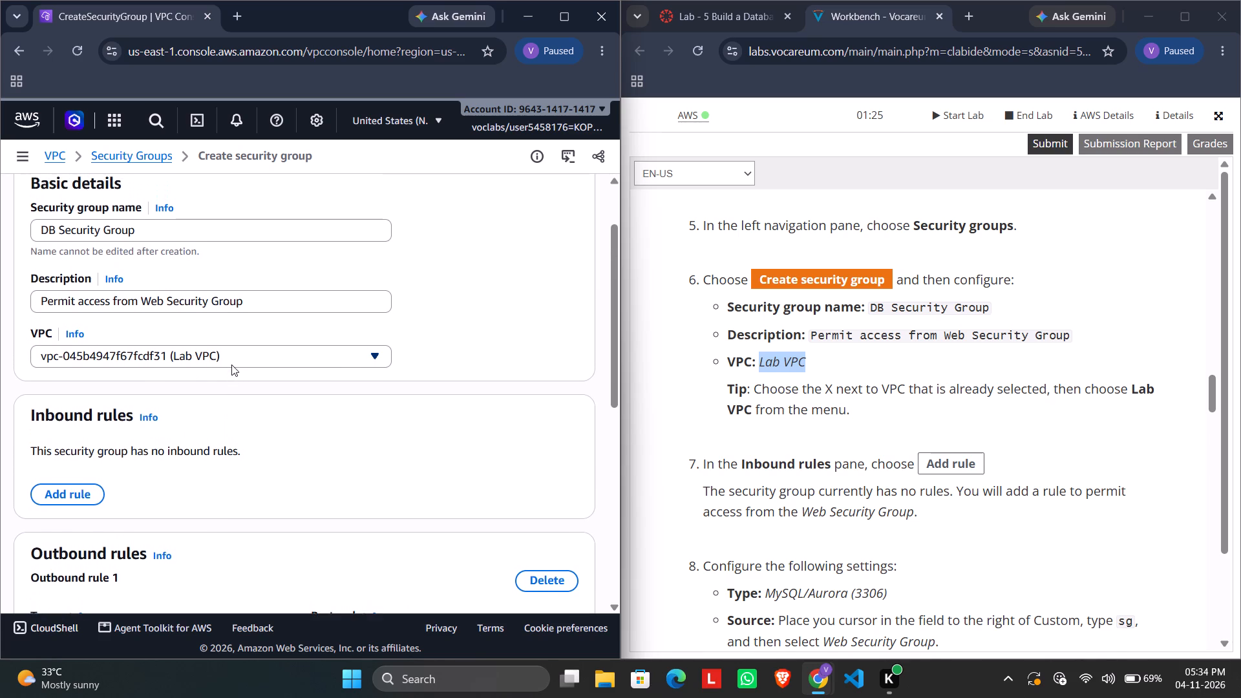
Add an inbound rule to the DB Security Group with the type MYSQL/Aurora.
scroll(231, 365, "down", 2)
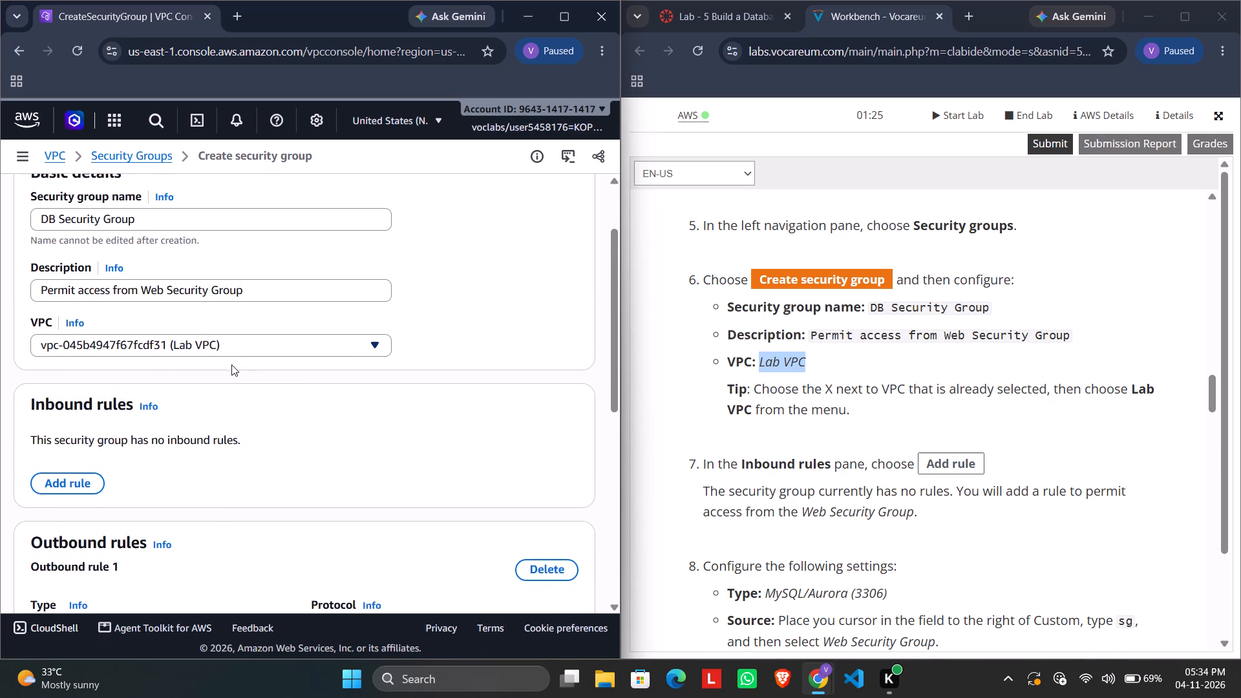
scroll(231, 365, "down", 2)
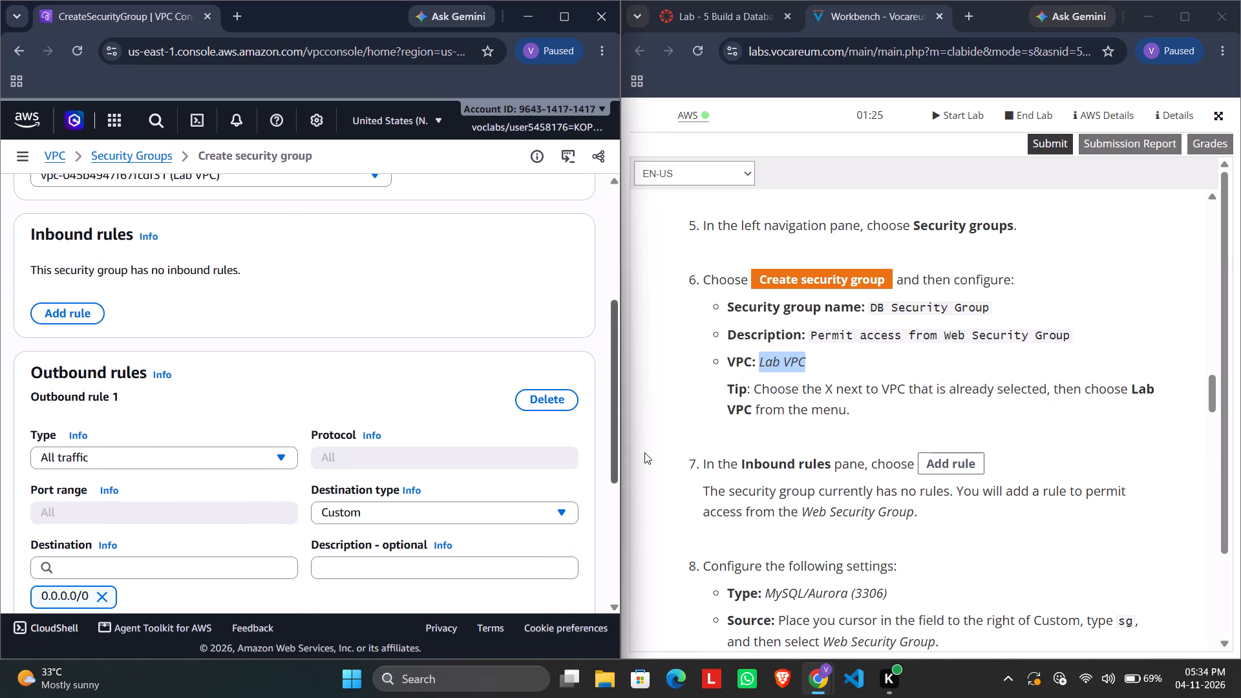
scroll(688, 454, "down", 3)
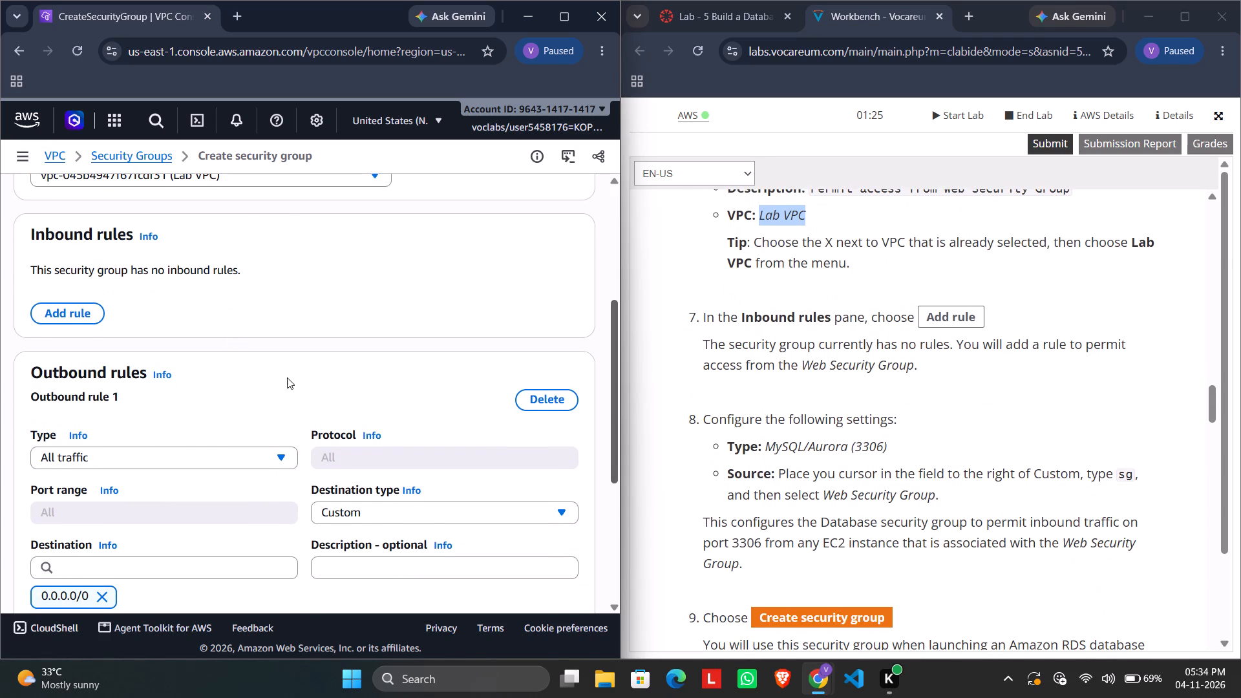
scroll(287, 377, "down", 1)
left_click(72, 296)
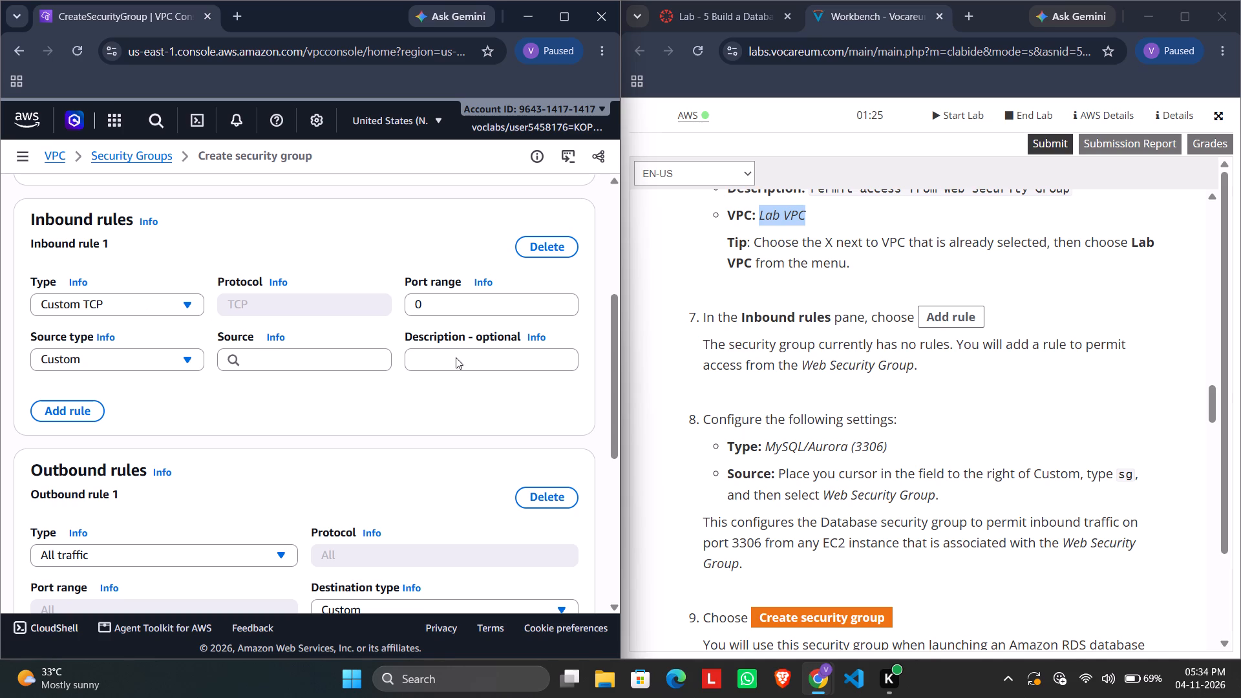
left_click(176, 303)
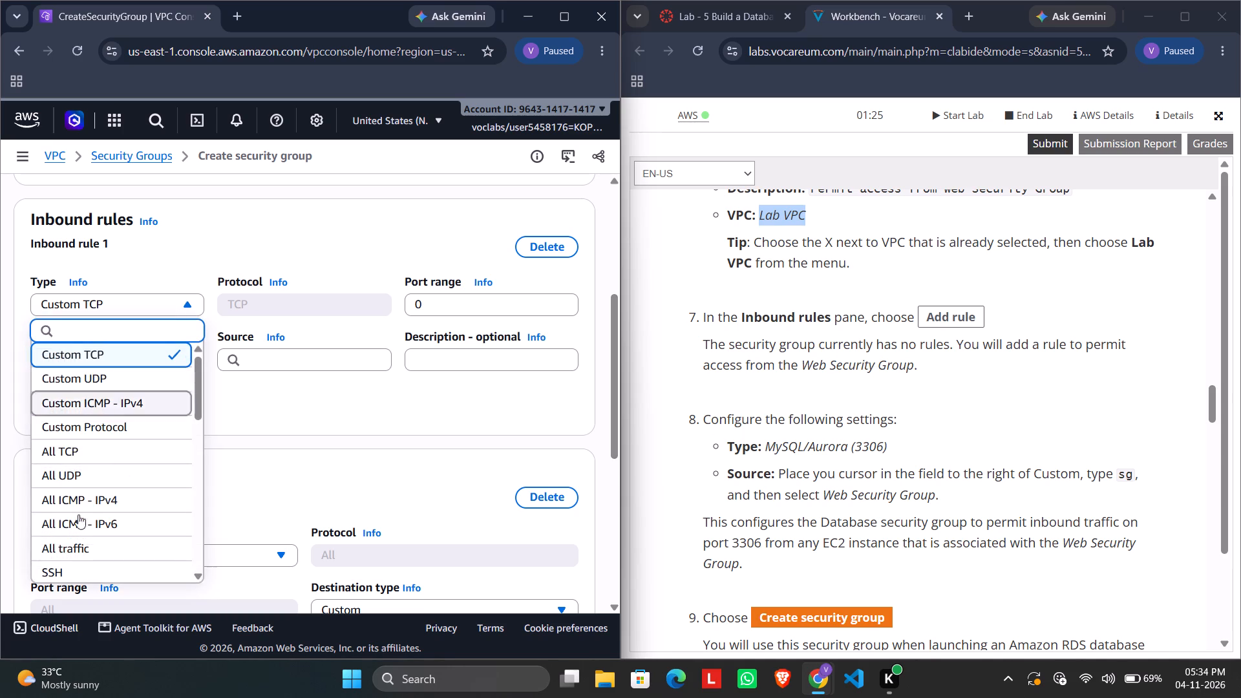
scroll(91, 513, "down", 6)
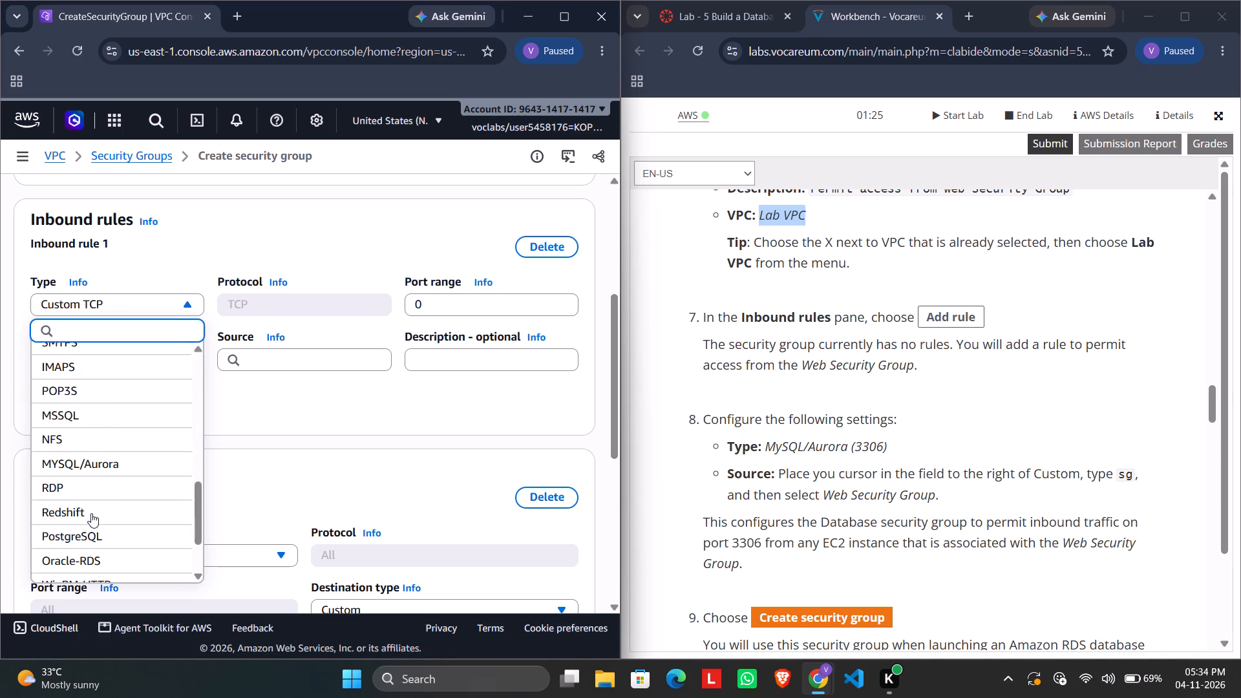
left_click(74, 454)
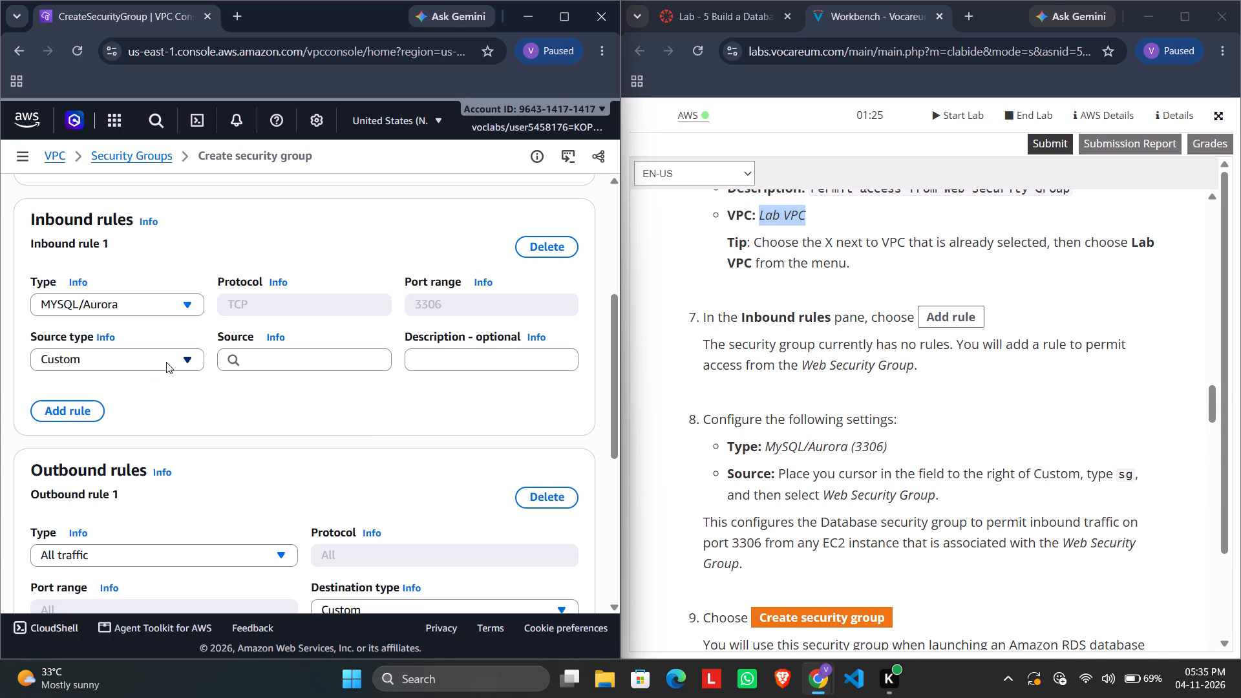
Set the inbound rule's source to Web Security Group, found by searching for "sg".
left_click(257, 363)
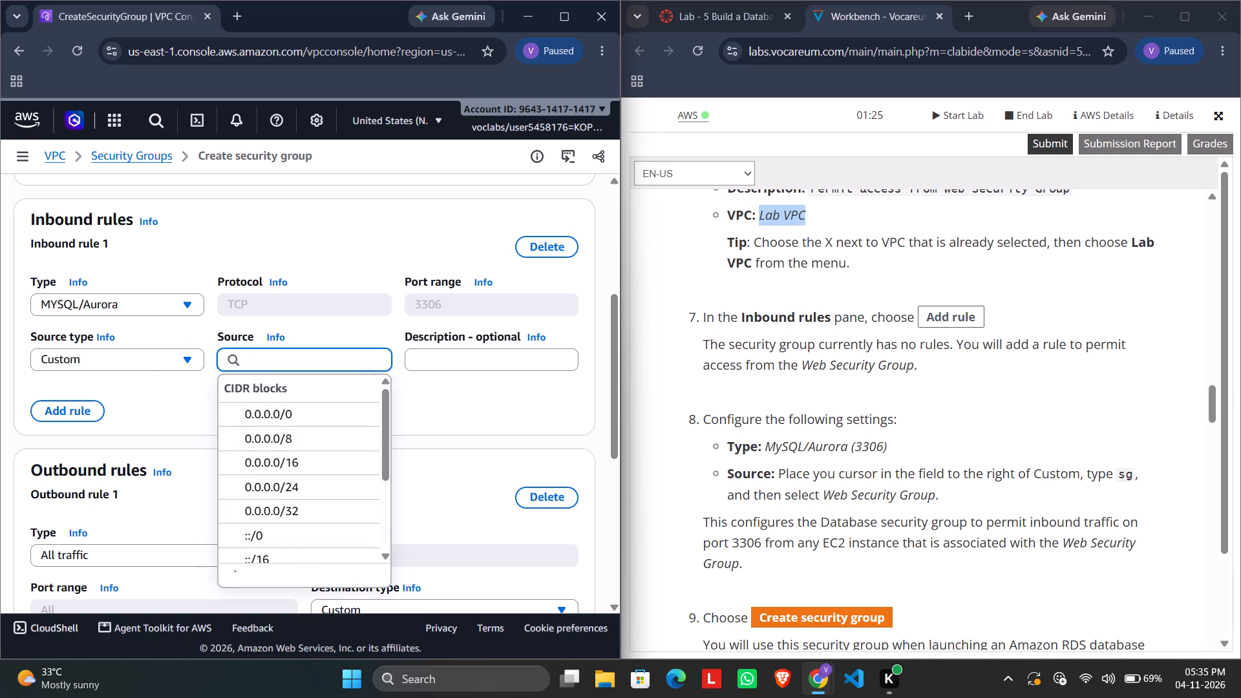
type("sg")
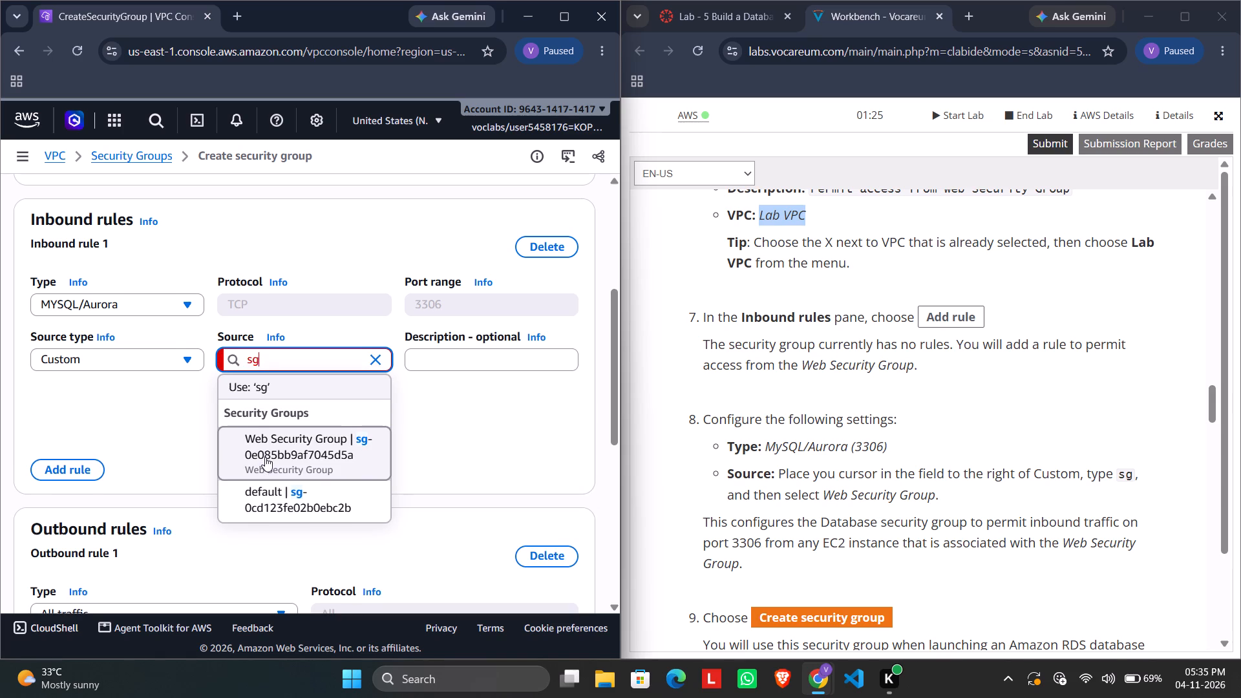
scroll(265, 457, "down", 1)
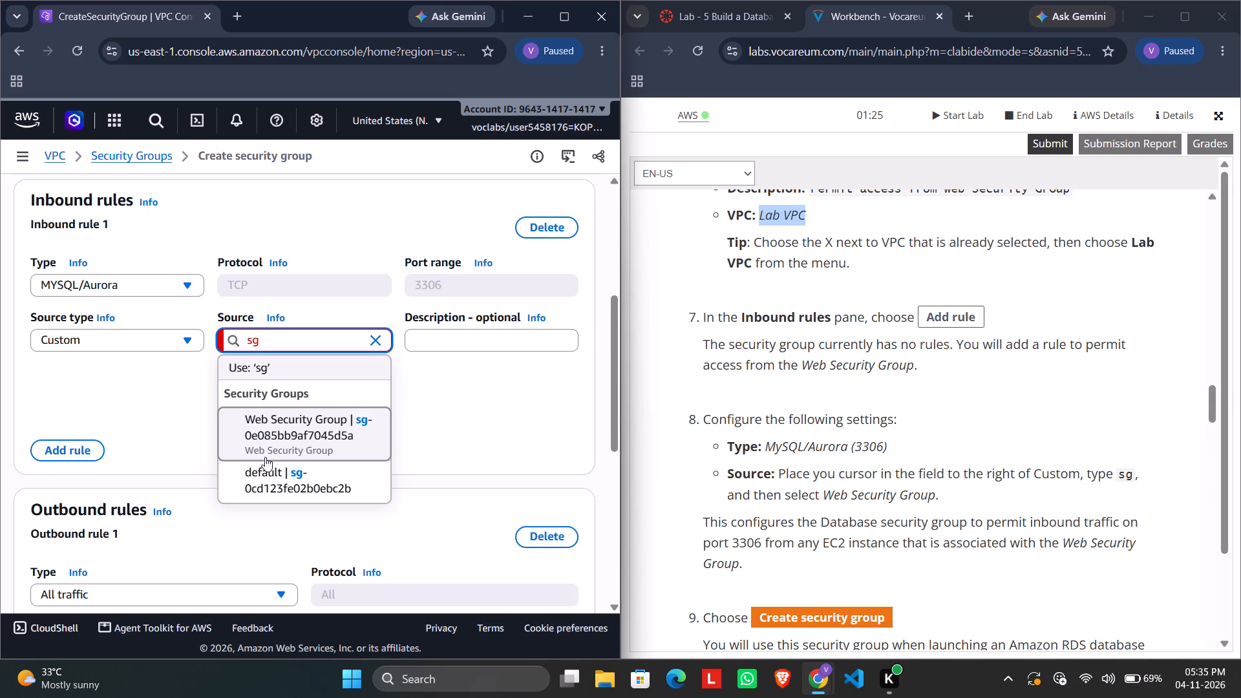
left_click(265, 457)
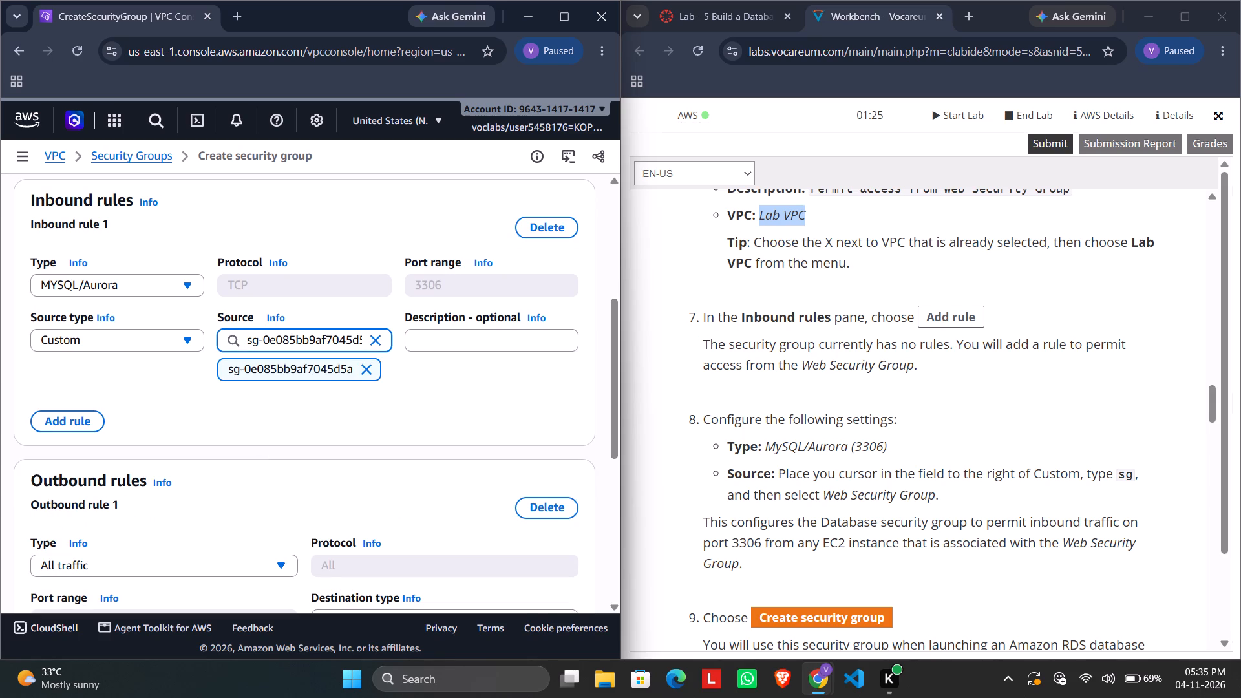
Create the DB Security Group with the default outbound rule and no tags.
scroll(873, 464, "down", 3)
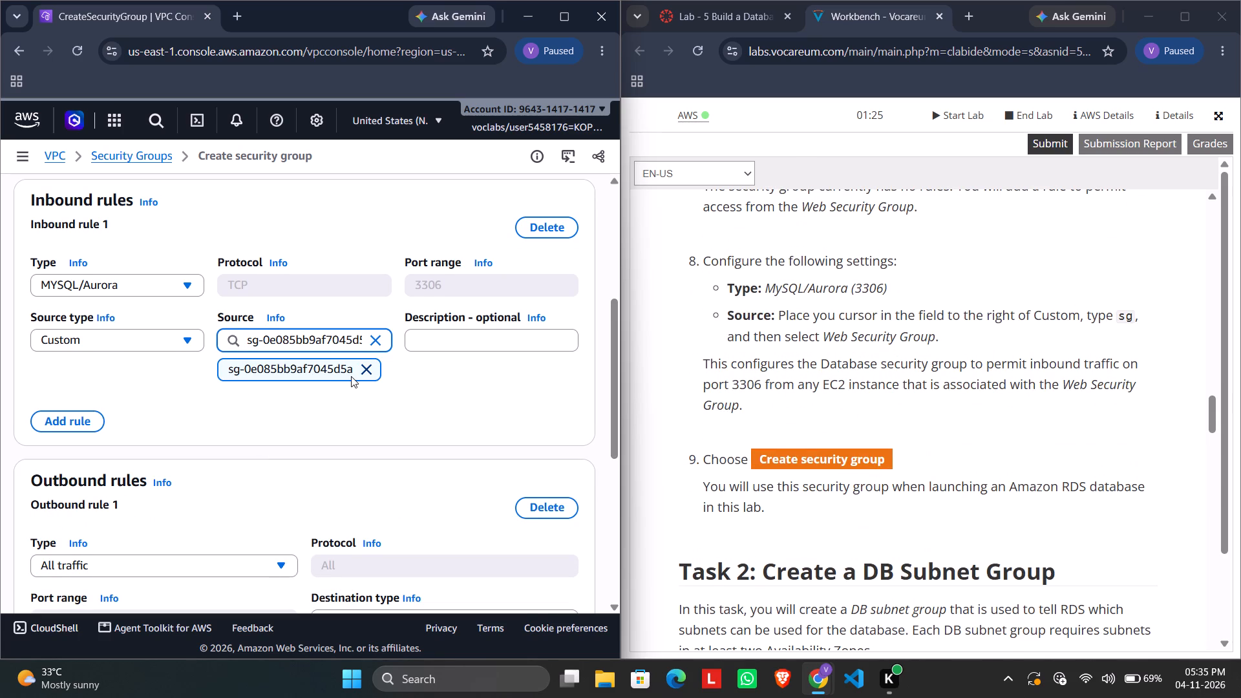
scroll(351, 376, "down", 6)
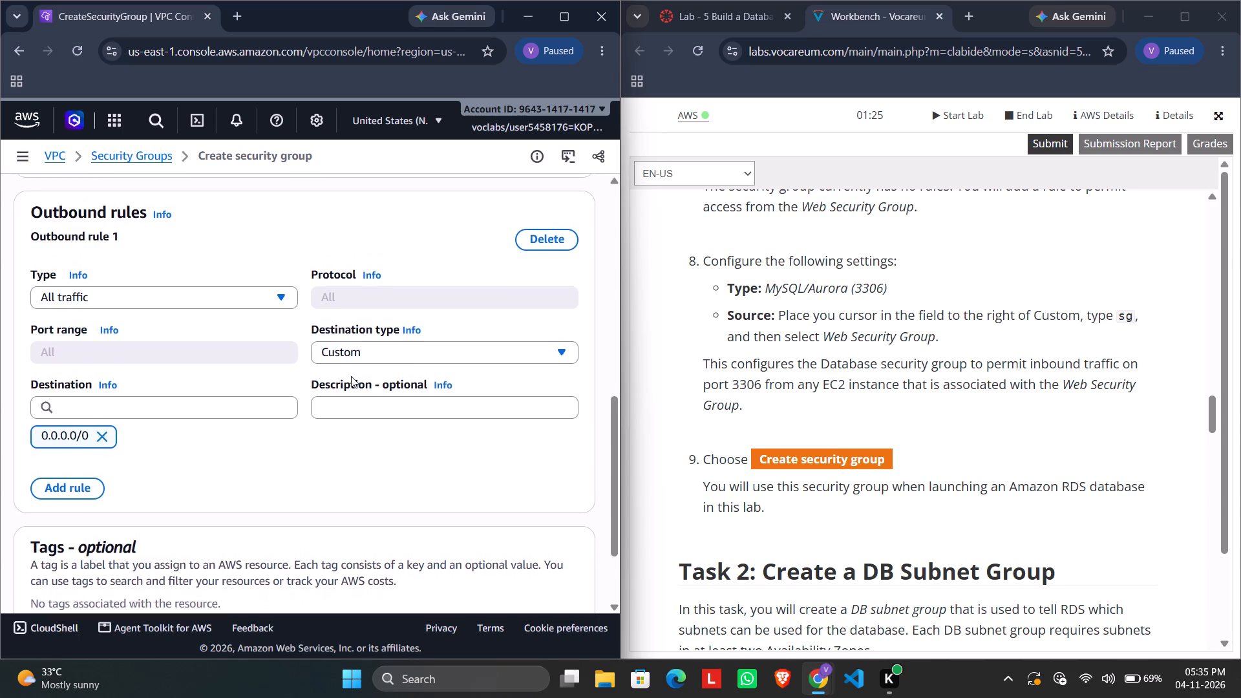
scroll(351, 376, "down", 1)
left_click(480, 587)
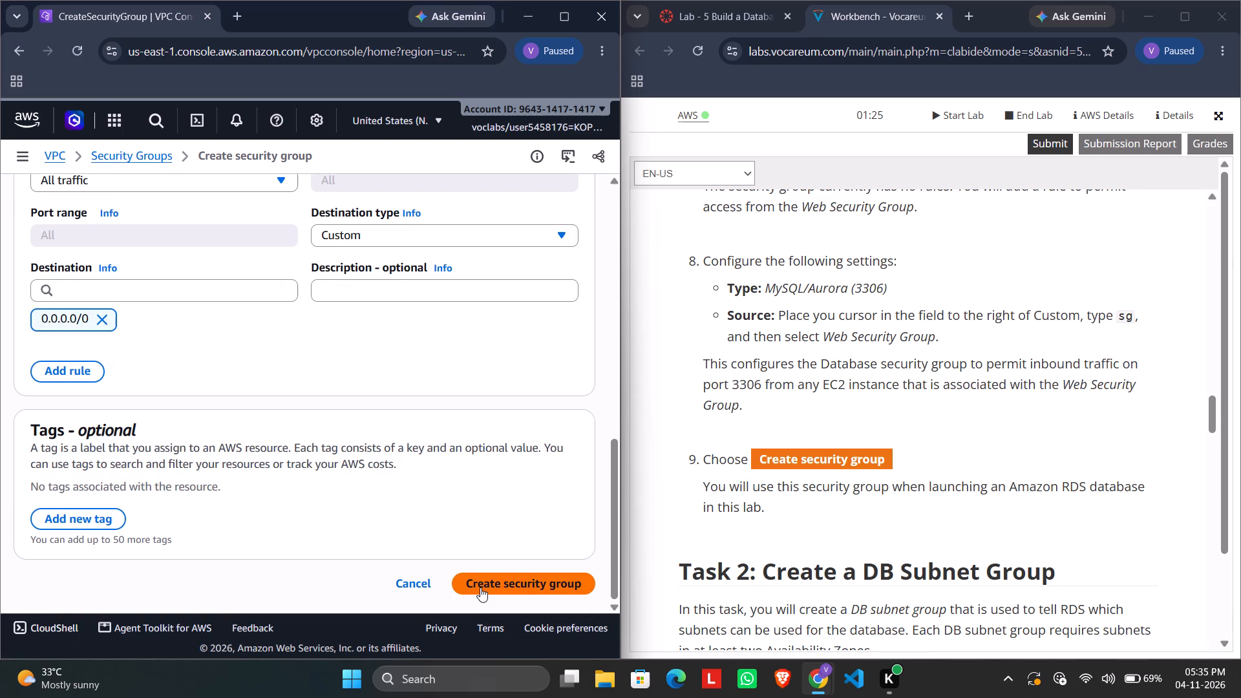
Following the lab's Task 2 instructions, search the AWS services for RDS and open Aurora and RDS.
scroll(860, 425, "down", 2)
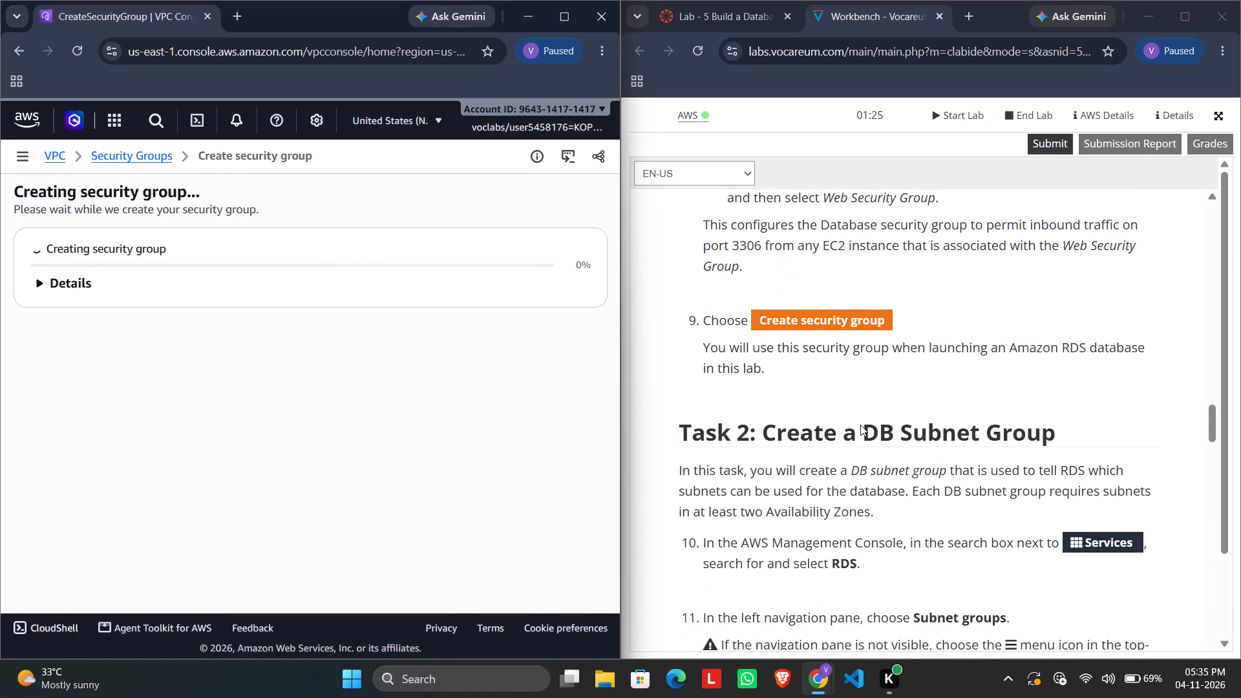
scroll(860, 425, "down", 2)
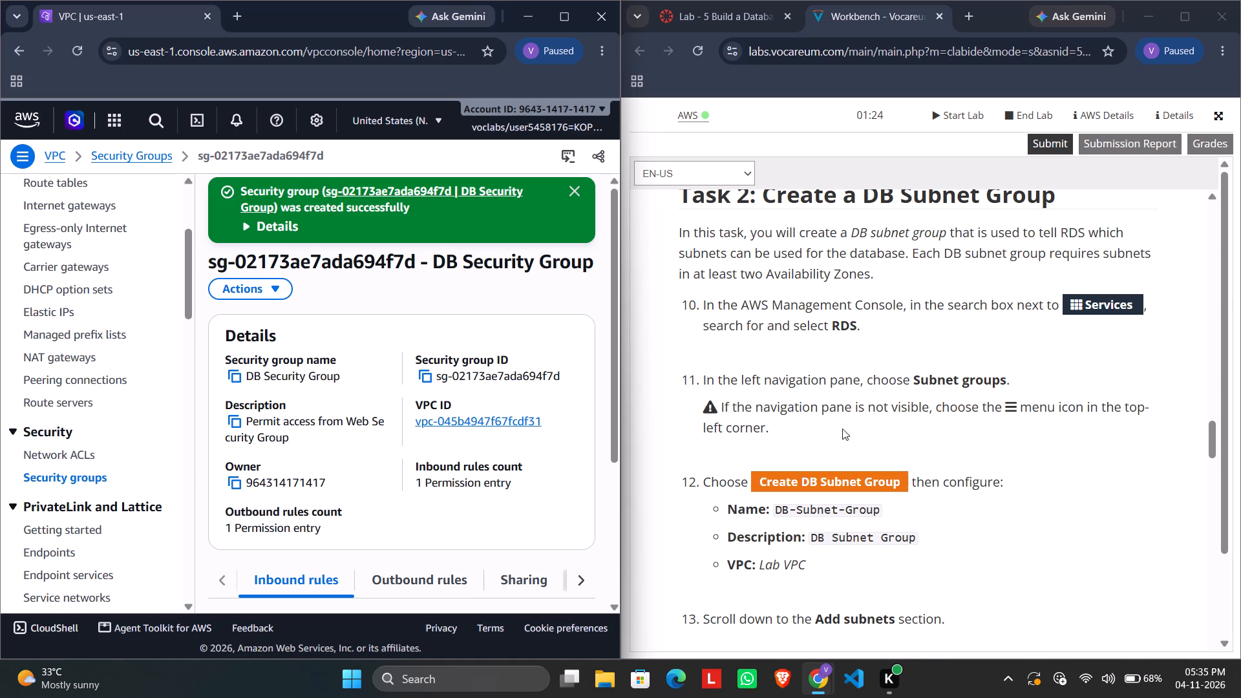
scroll(776, 412, "up", 1)
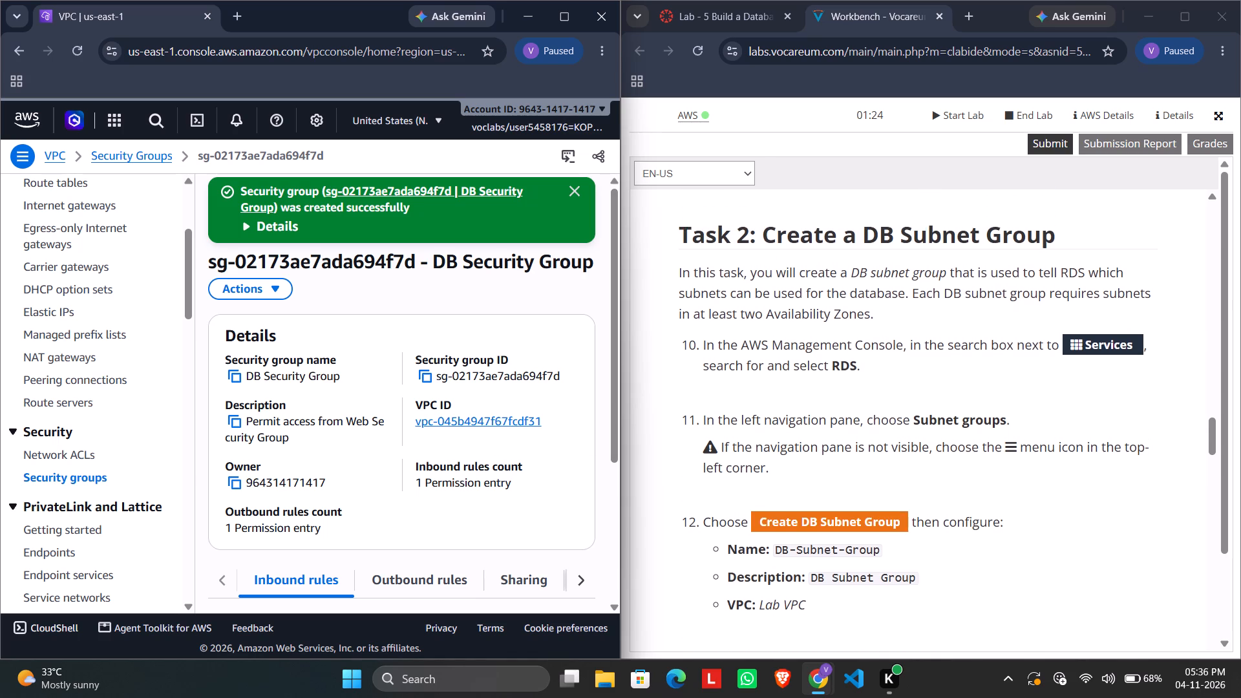
scroll(776, 412, "up", 1)
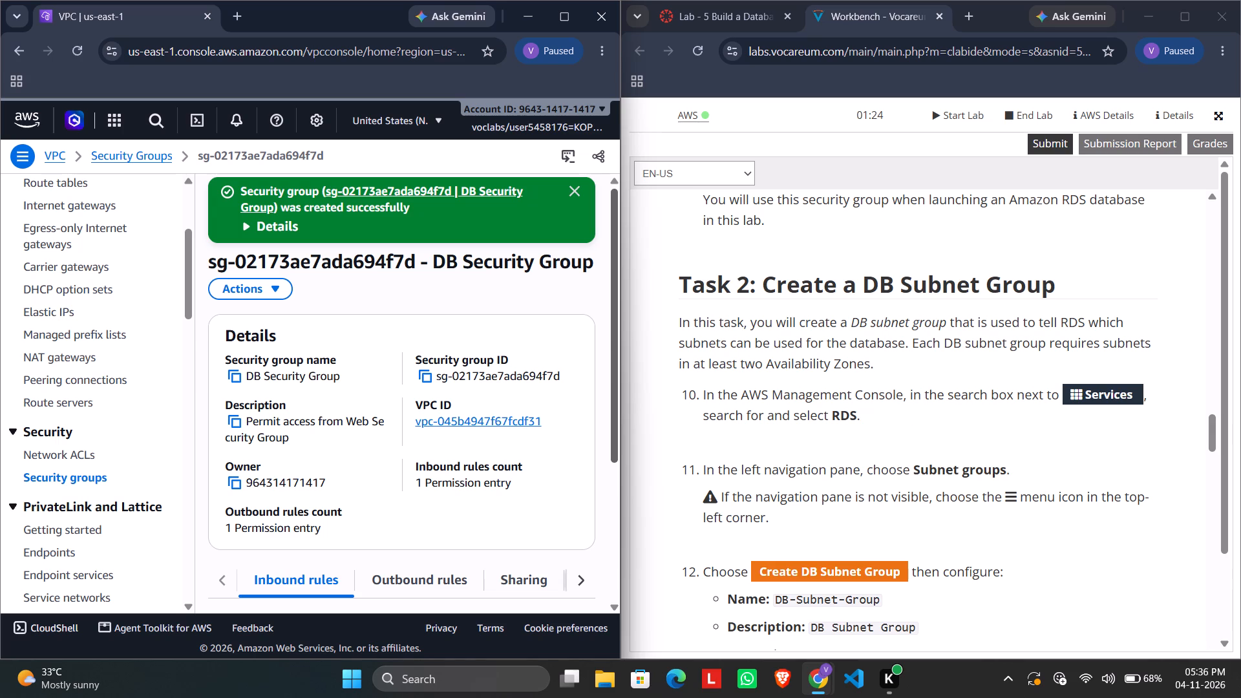
left_click(113, 126)
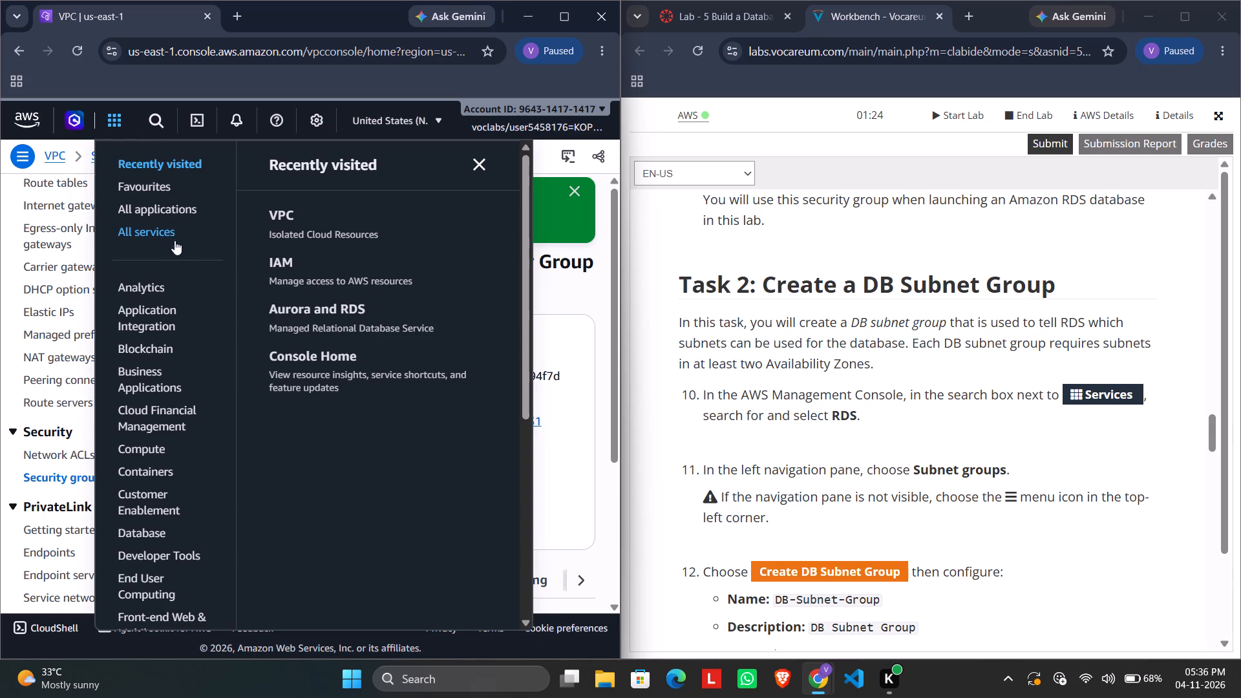
scroll(172, 335, "down", 5)
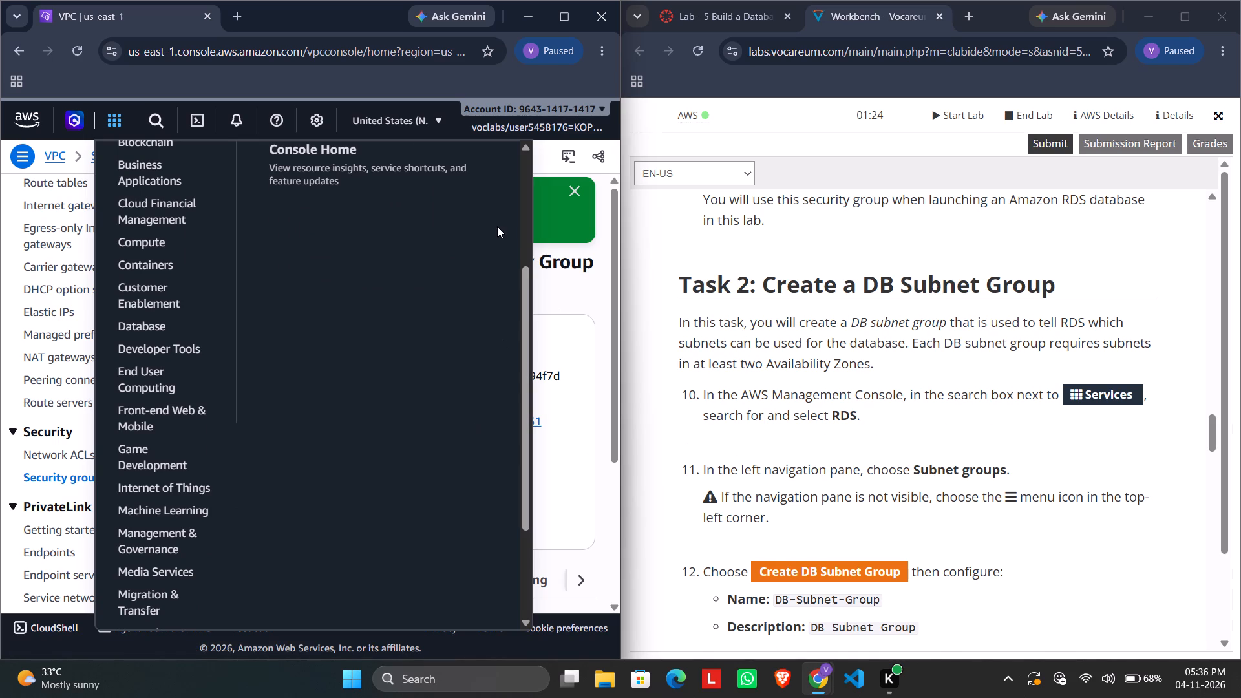
left_click(154, 122)
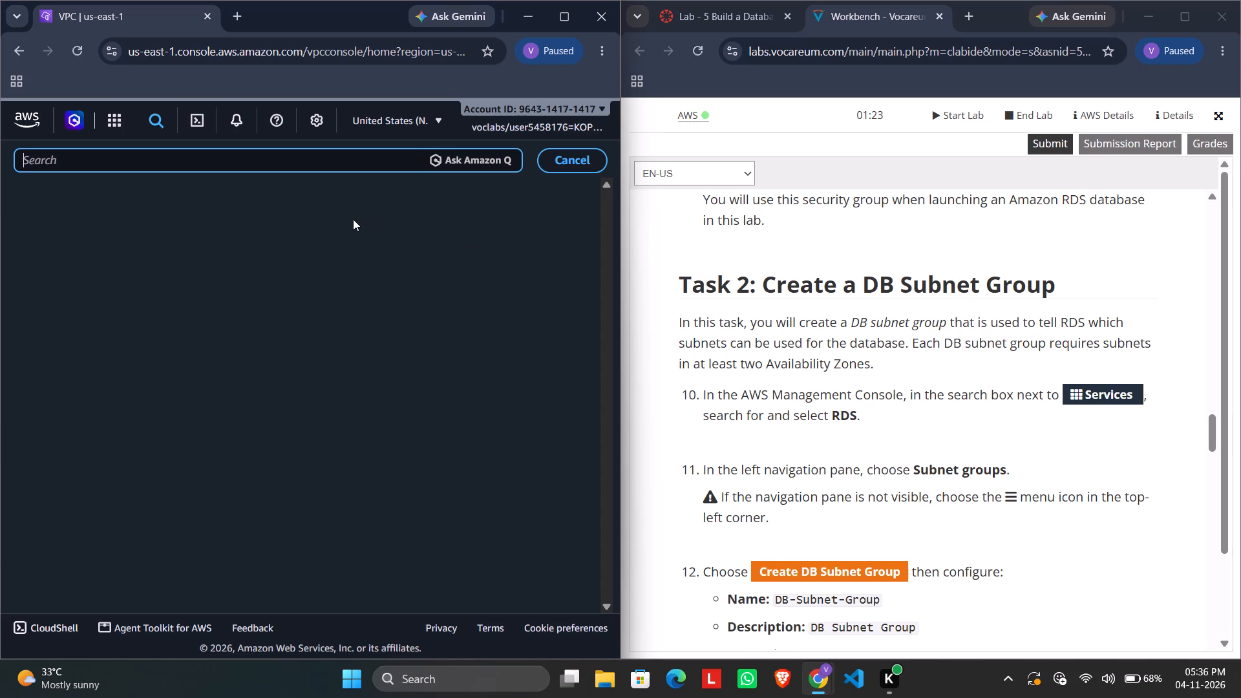
type("RDS")
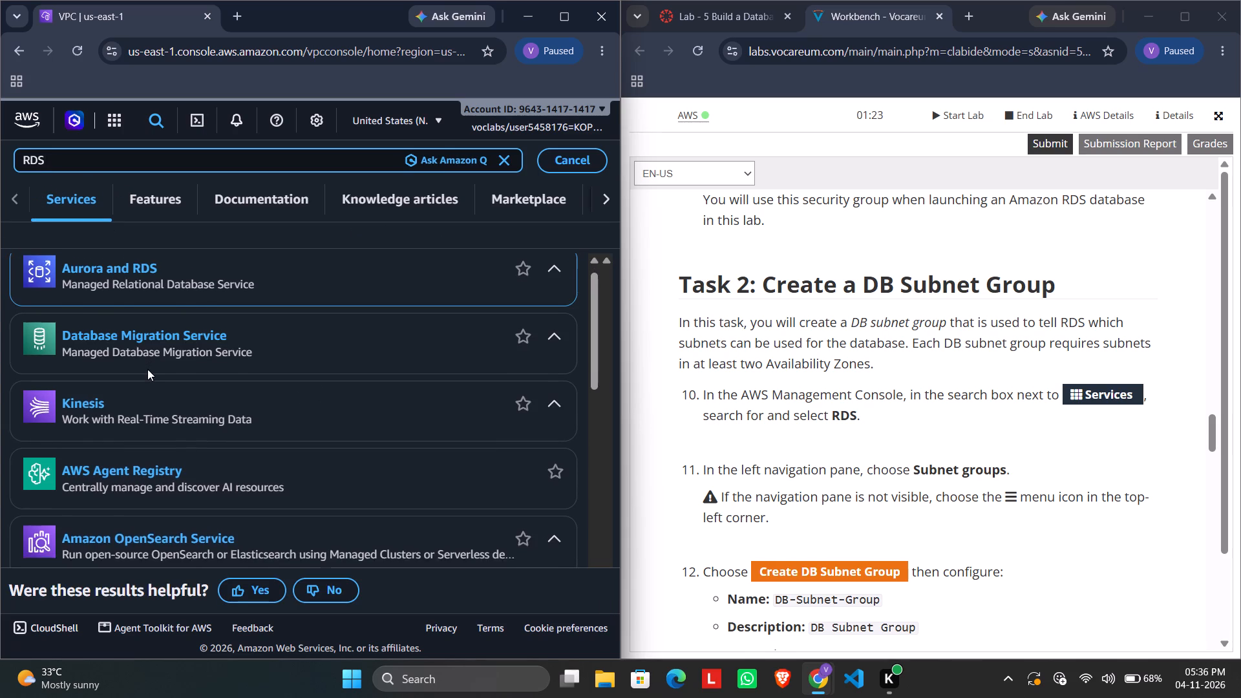
left_click(153, 208)
left_click(46, 202)
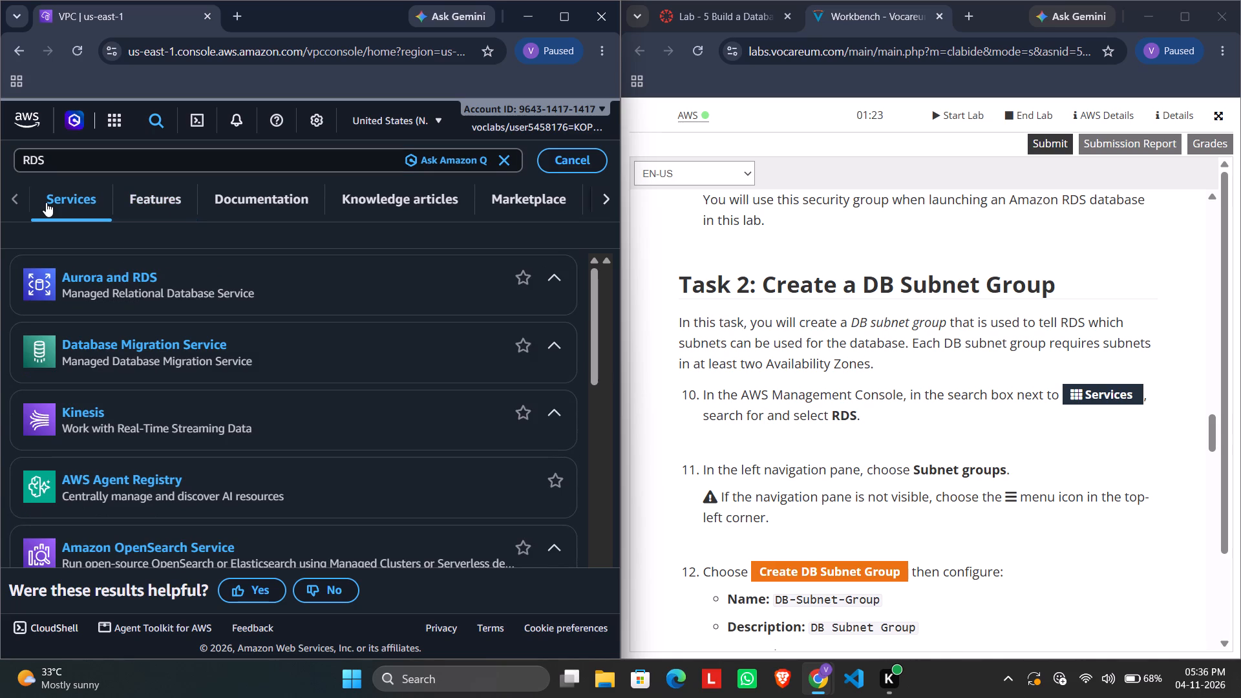
scroll(153, 368, "down", 2)
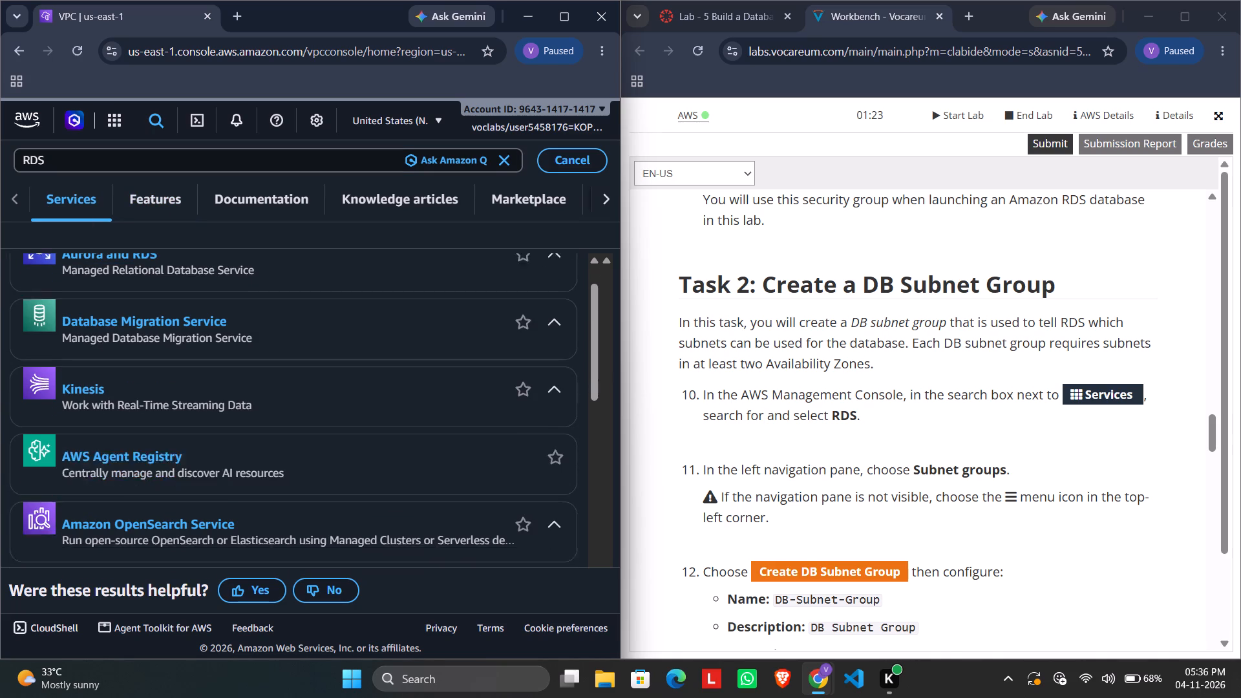
scroll(153, 368, "down", 6)
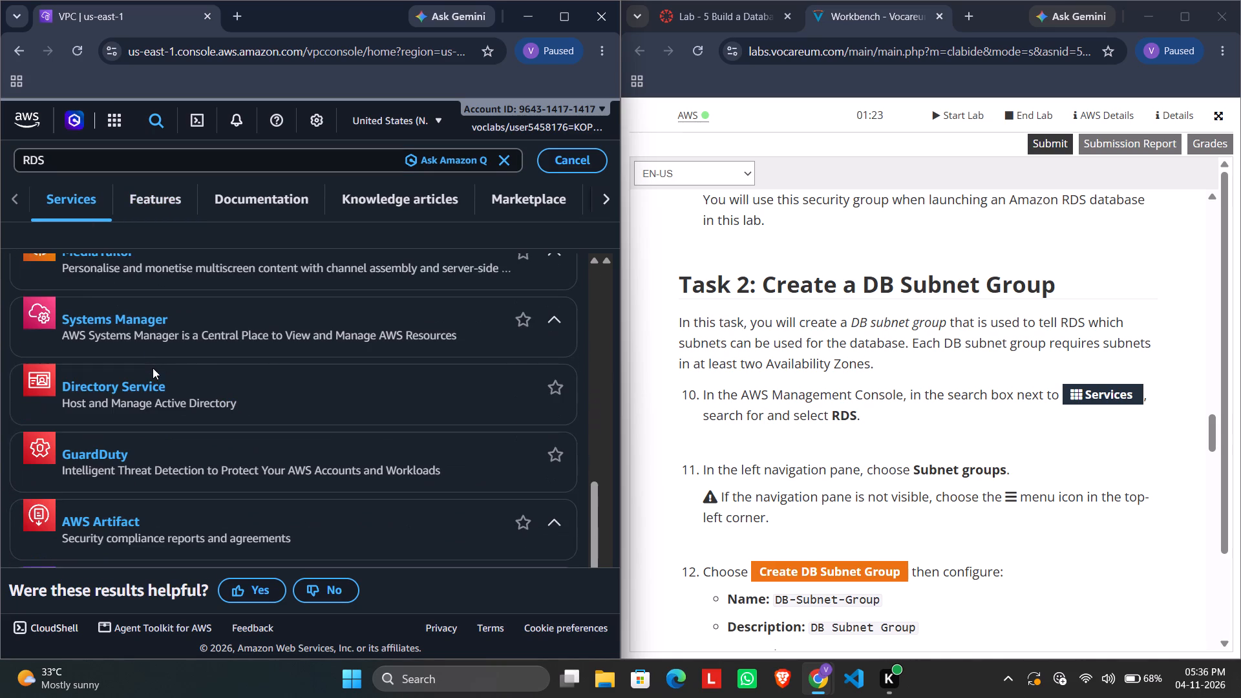
scroll(153, 368, "down", 5)
scroll(153, 368, "up", 5)
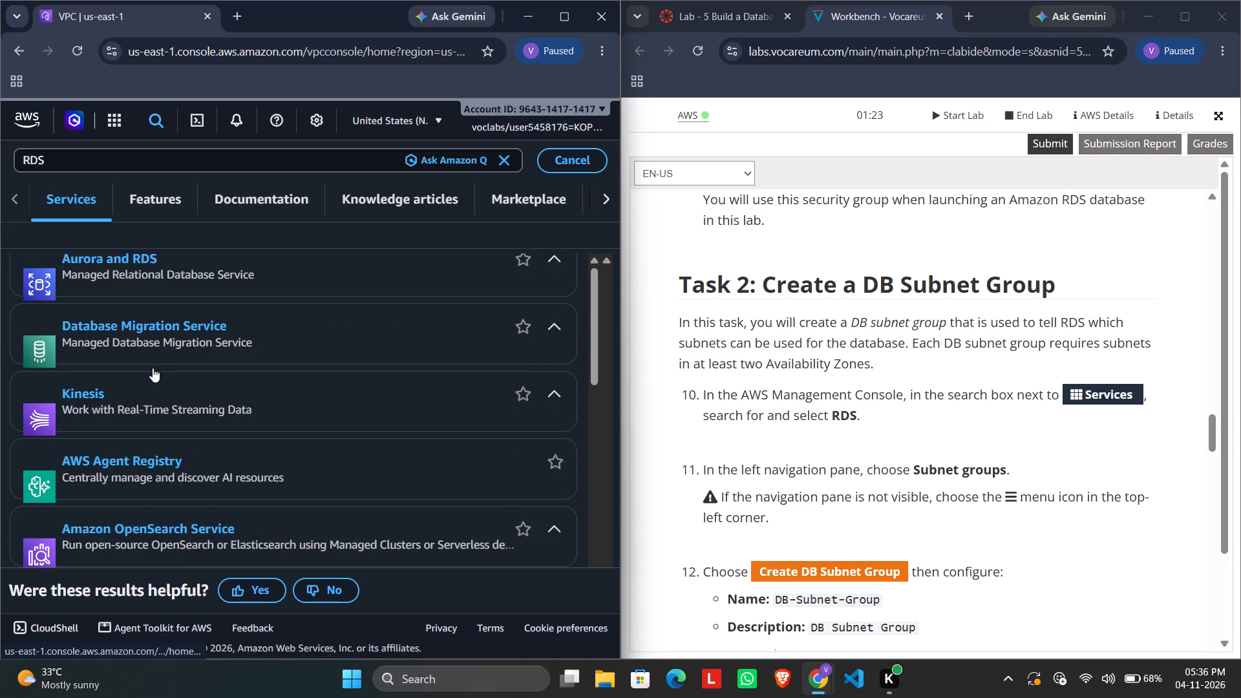
left_click(106, 280)
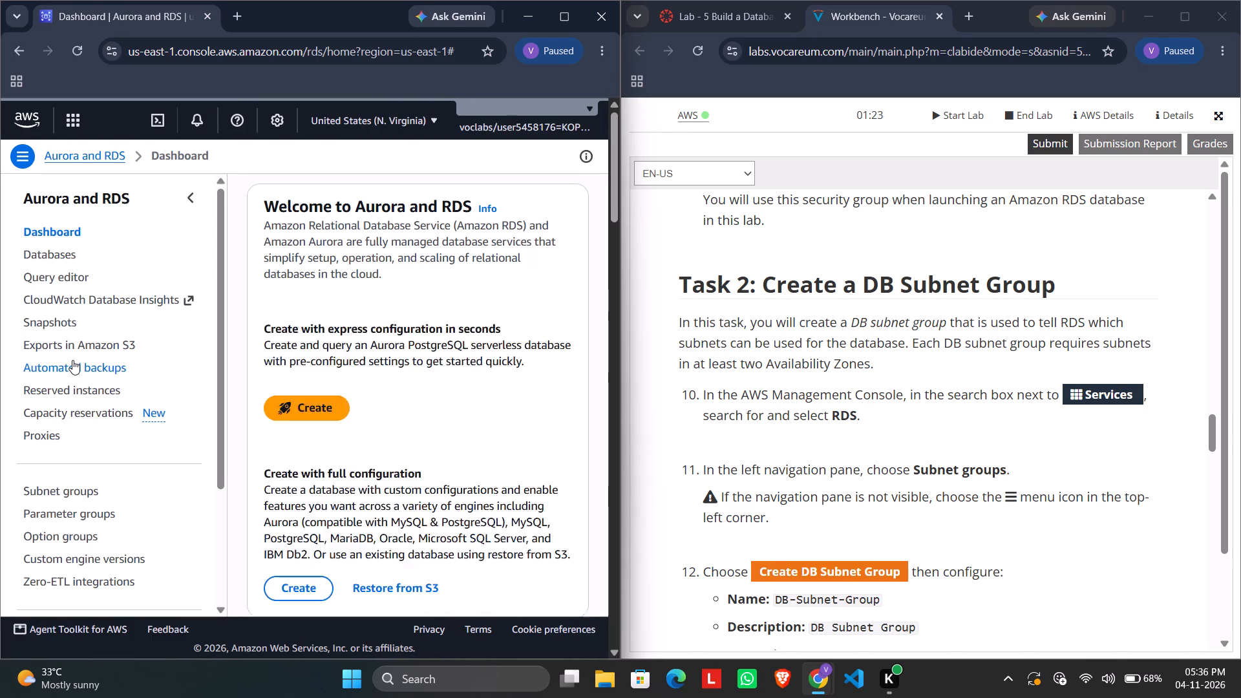
Go to the Subnet groups page of Aurora and RDS.
left_click(37, 489)
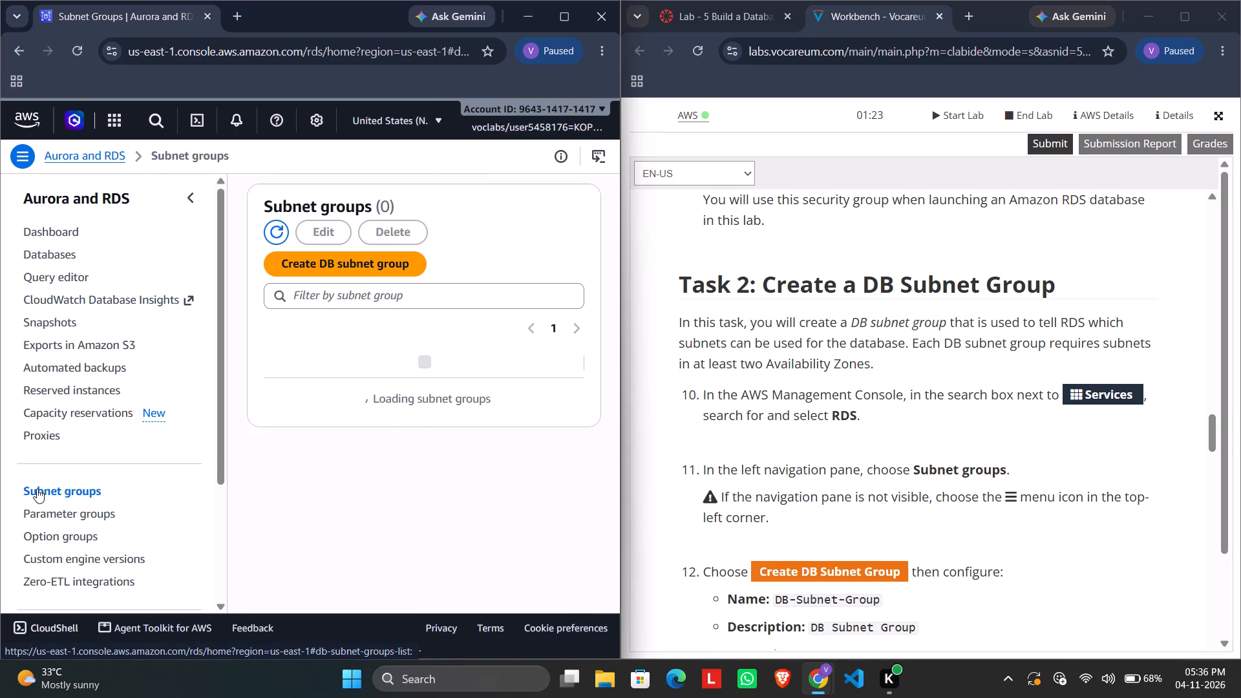
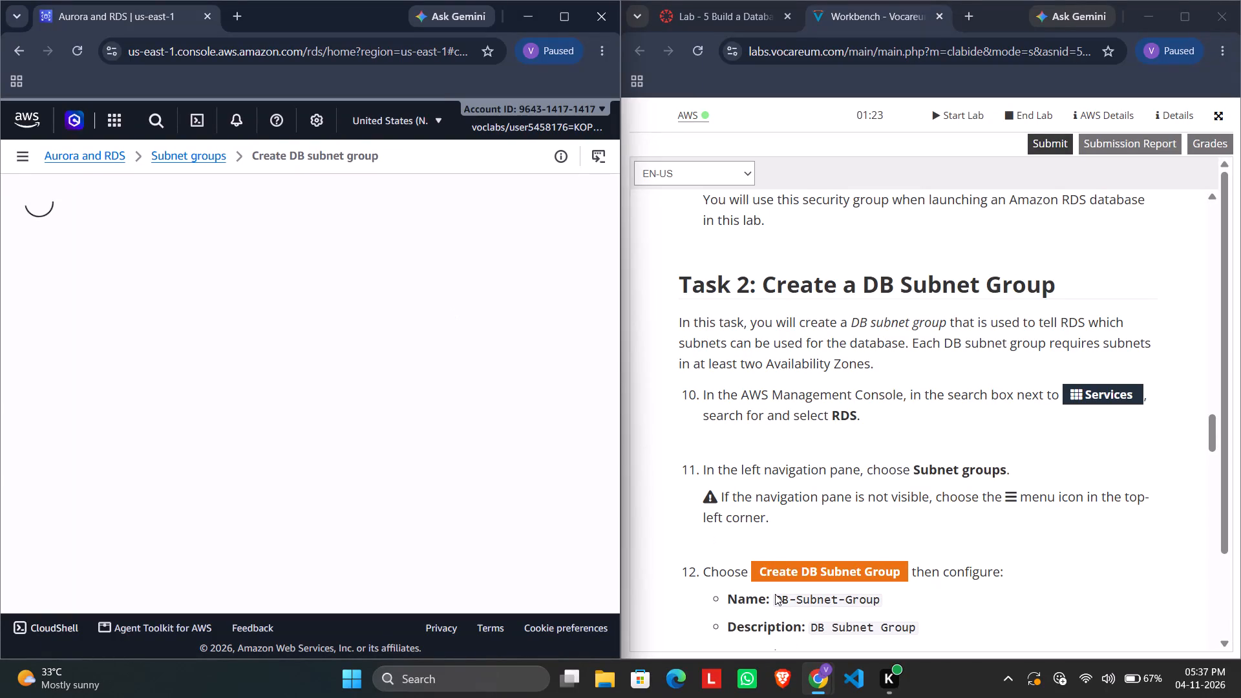
Fill in the subnet group details from the lab instructions: name DB-Subnet-Group, description DB Subnet Group, and Lab VPC.
left_click_drag(775, 598, 875, 600)
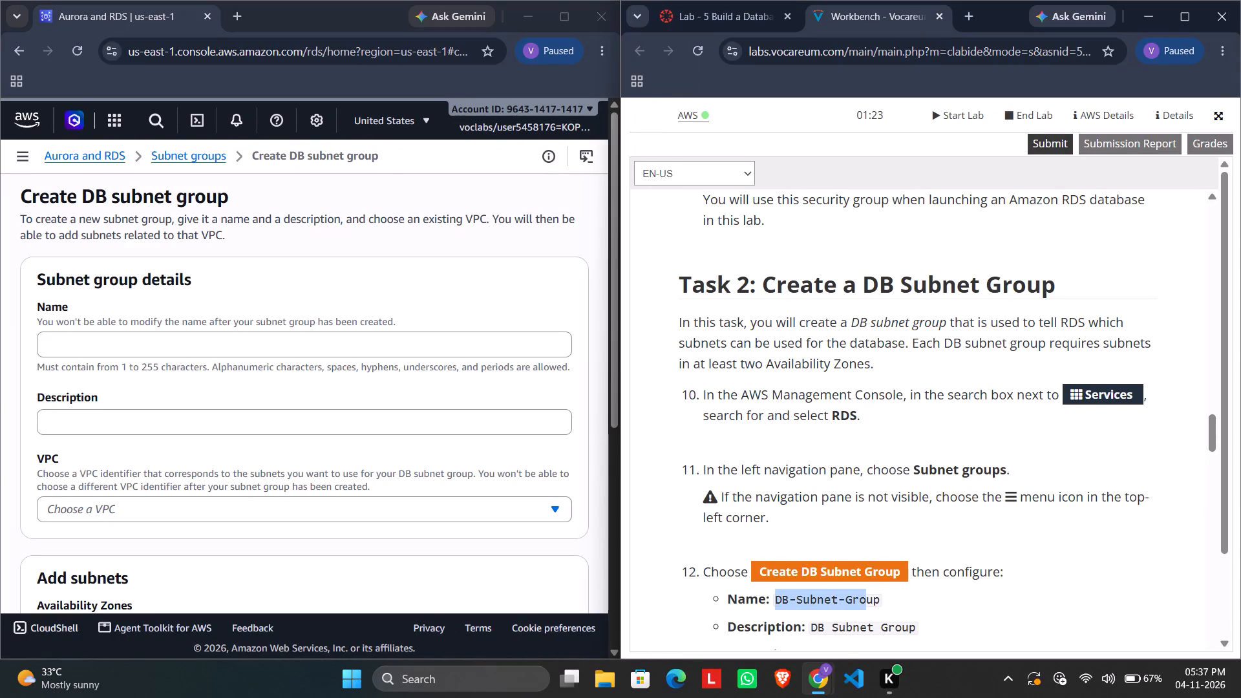
left_click_drag(875, 600, 881, 601)
key("ctrl+c")
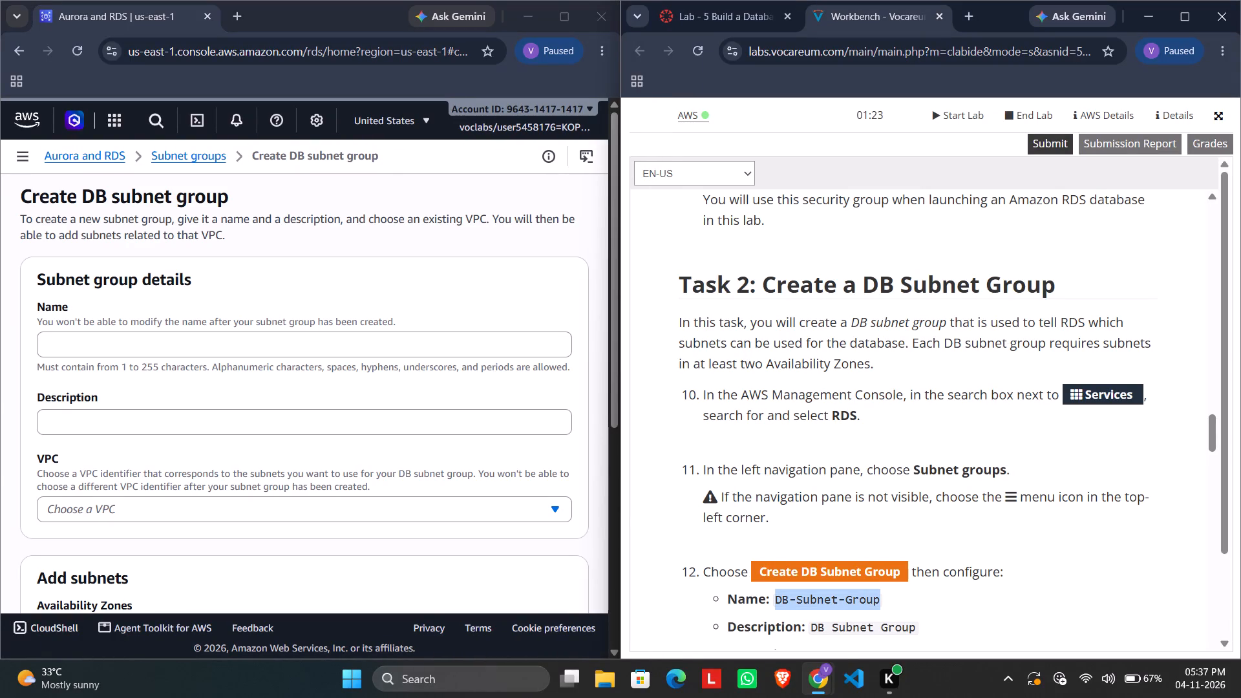
left_click(271, 349)
key("ctrl+v")
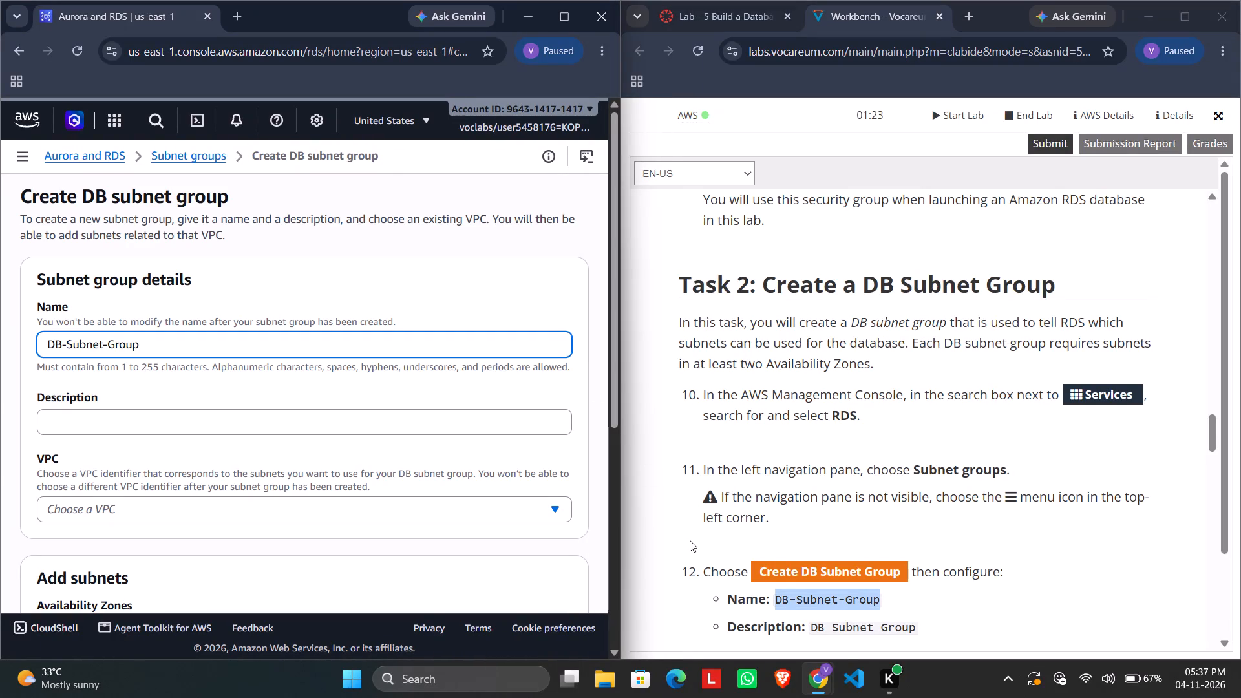
scroll(694, 542, "down", 2)
left_click_drag(812, 516, 926, 520)
key("ctrl+c")
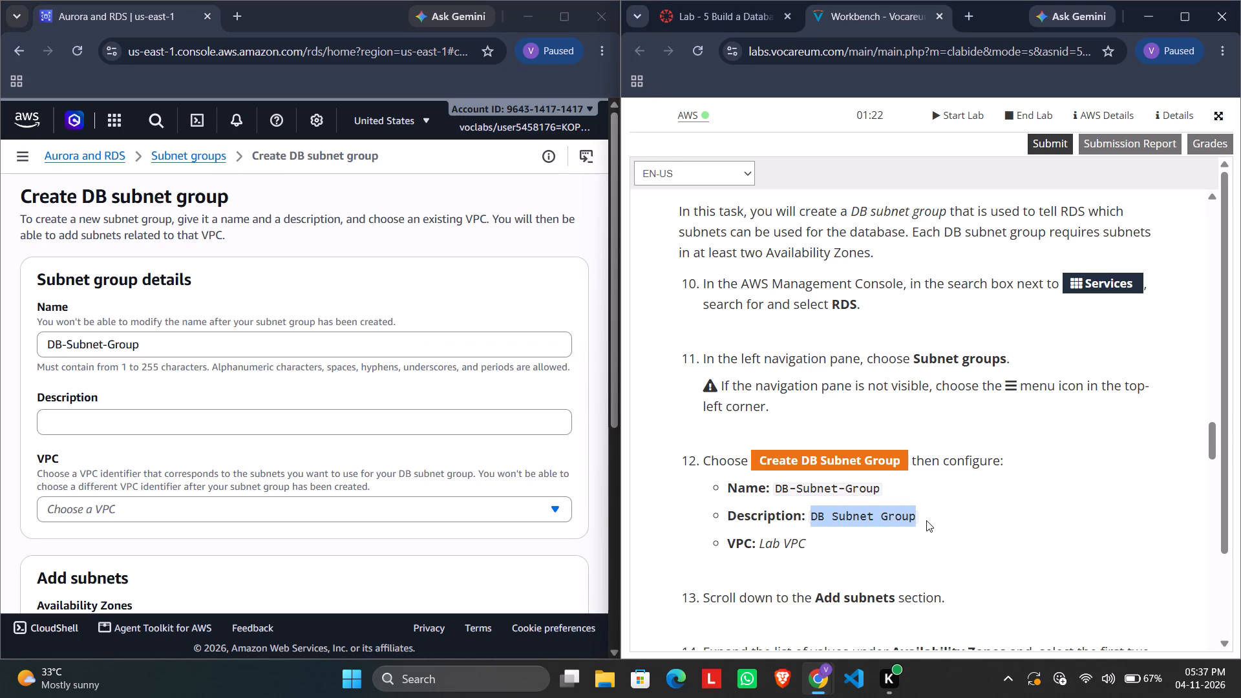
left_click(466, 416)
key("ctrl+v")
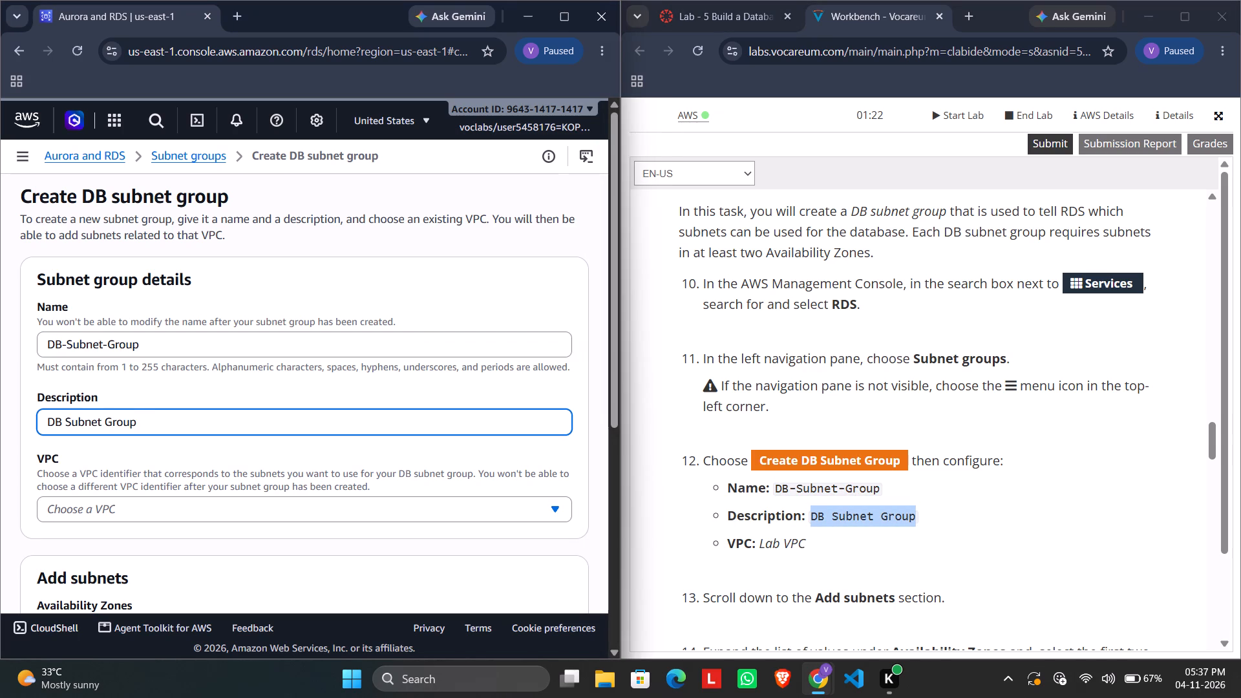
left_click(434, 501)
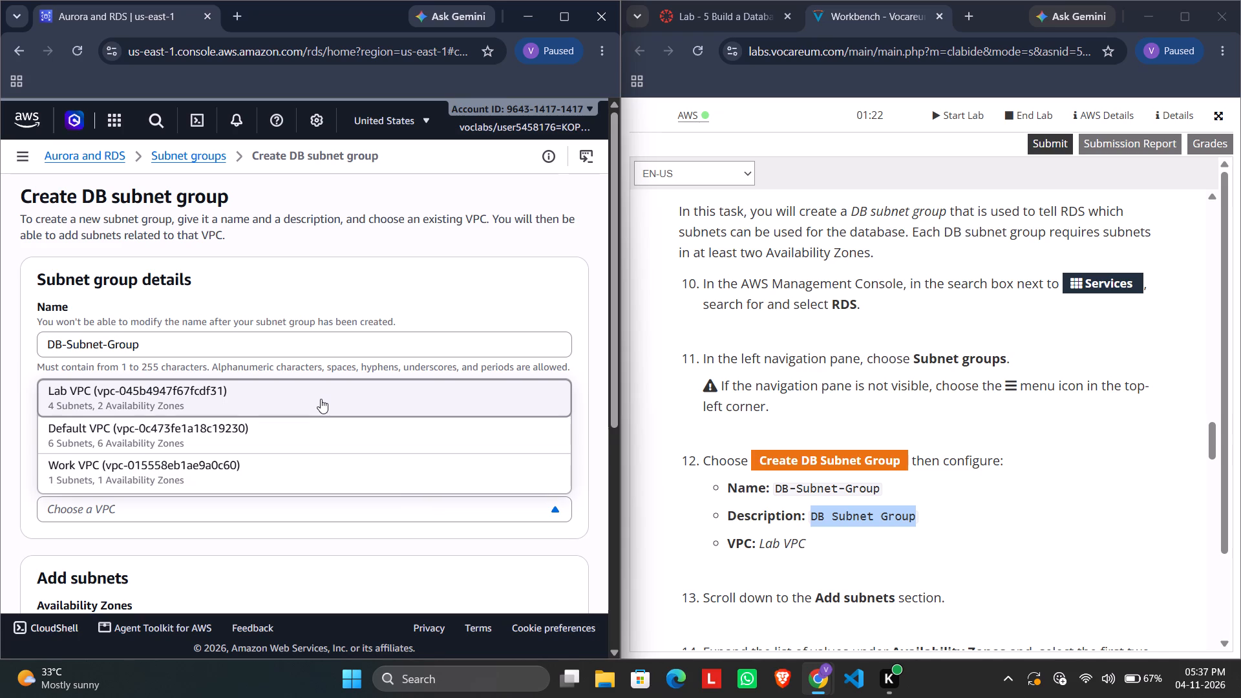
left_click(321, 399)
Select the availability zones us-east-1a and us-east-1b for the DB subnet group, as the lab instructions specify.
scroll(321, 399, "down", 4)
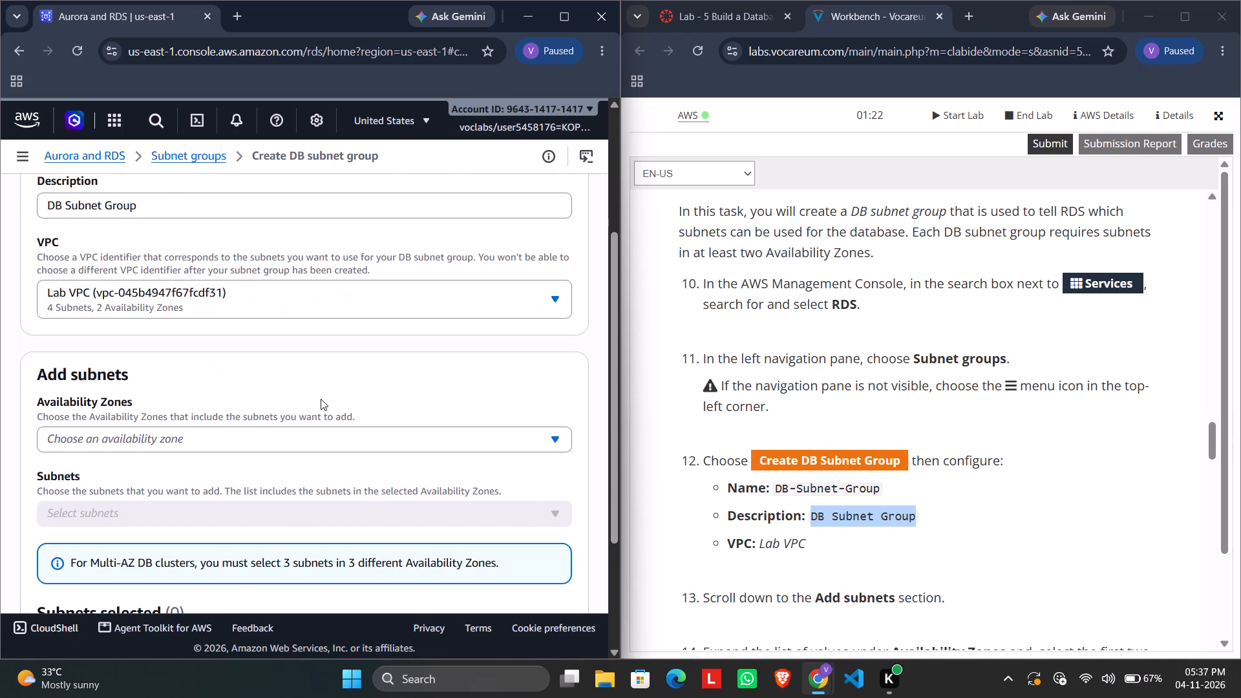
scroll(909, 496, "down", 4)
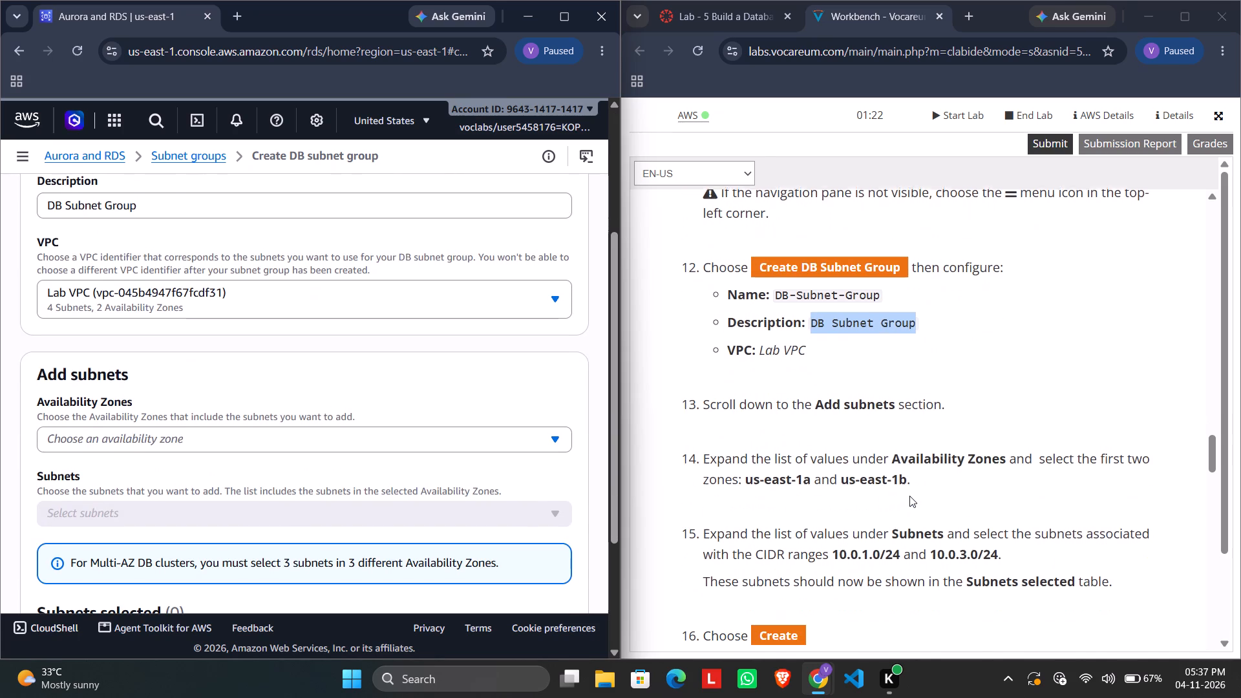
scroll(909, 496, "down", 1)
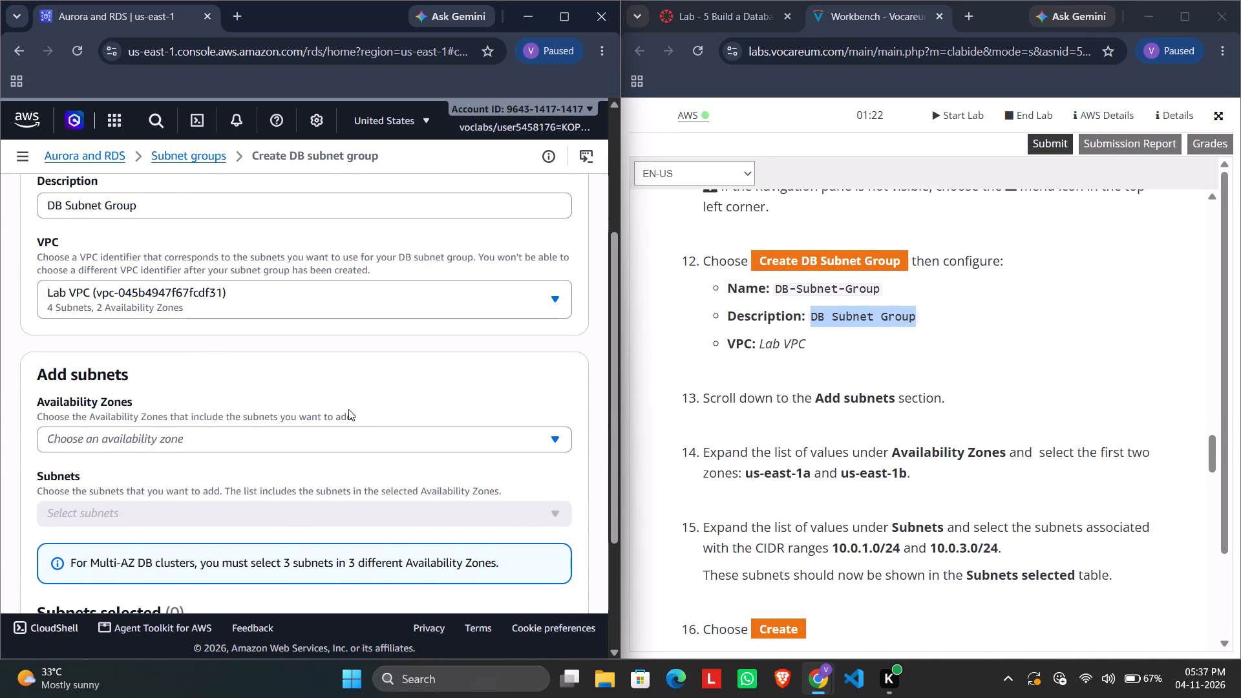
scroll(356, 413, "down", 1)
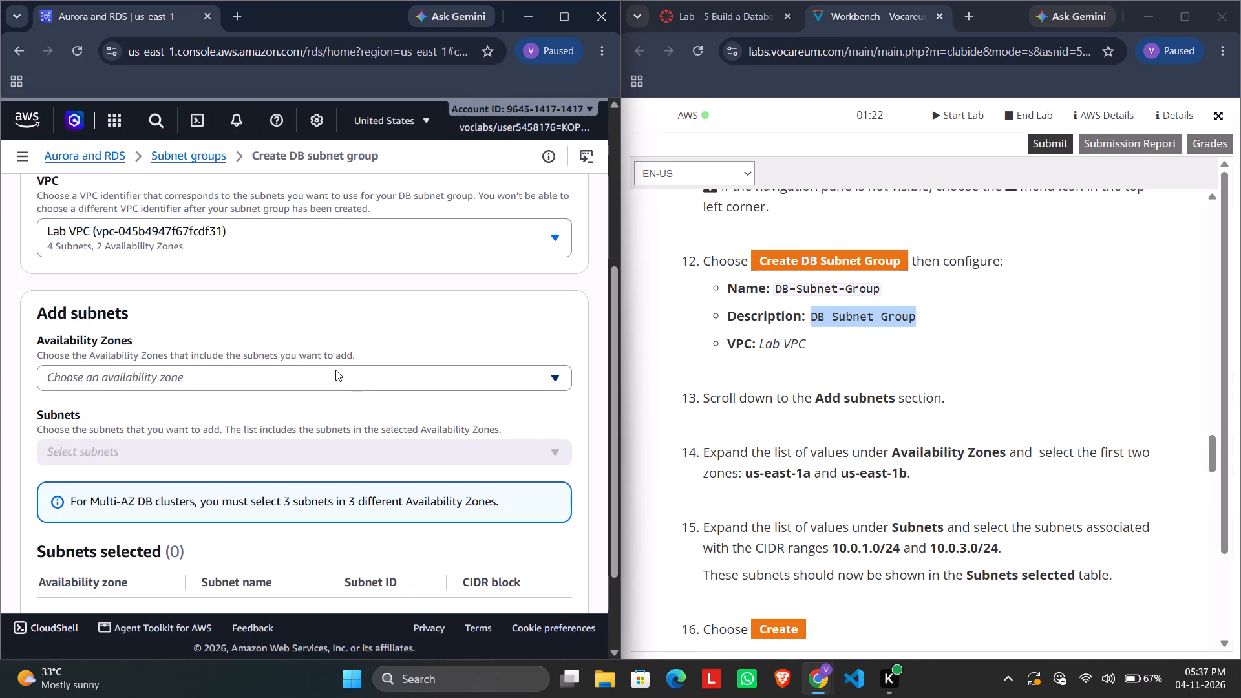
left_click(330, 376)
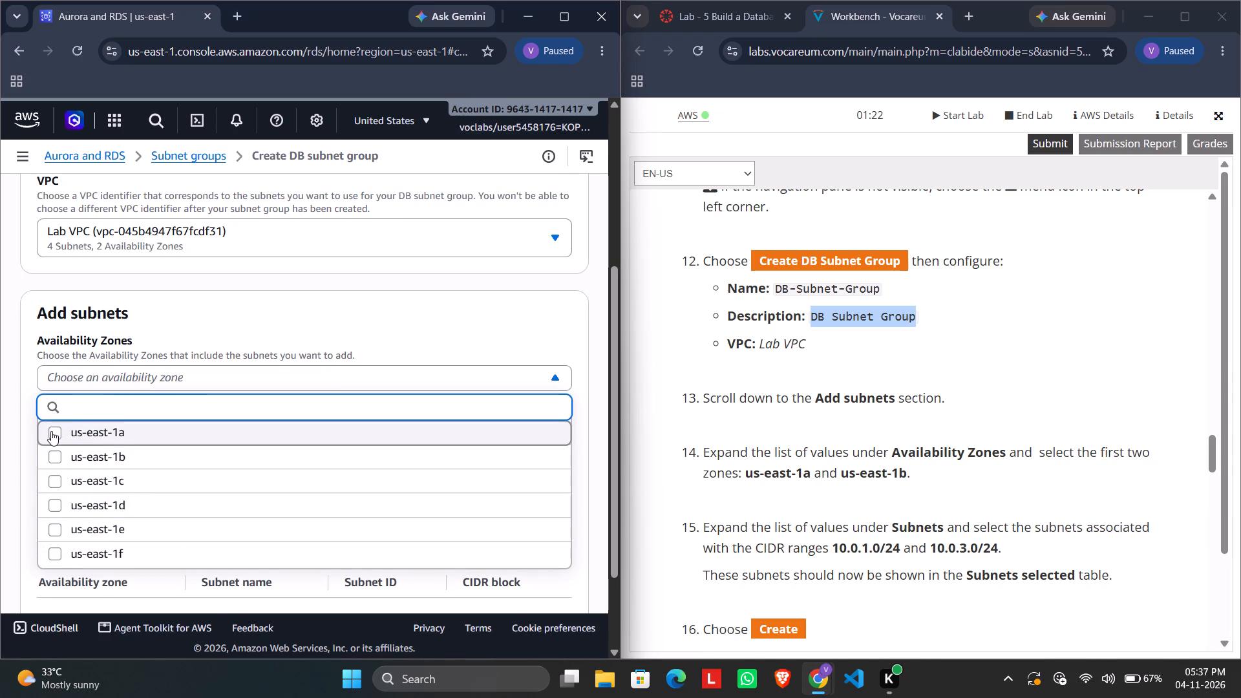
left_click(51, 431)
left_click(61, 456)
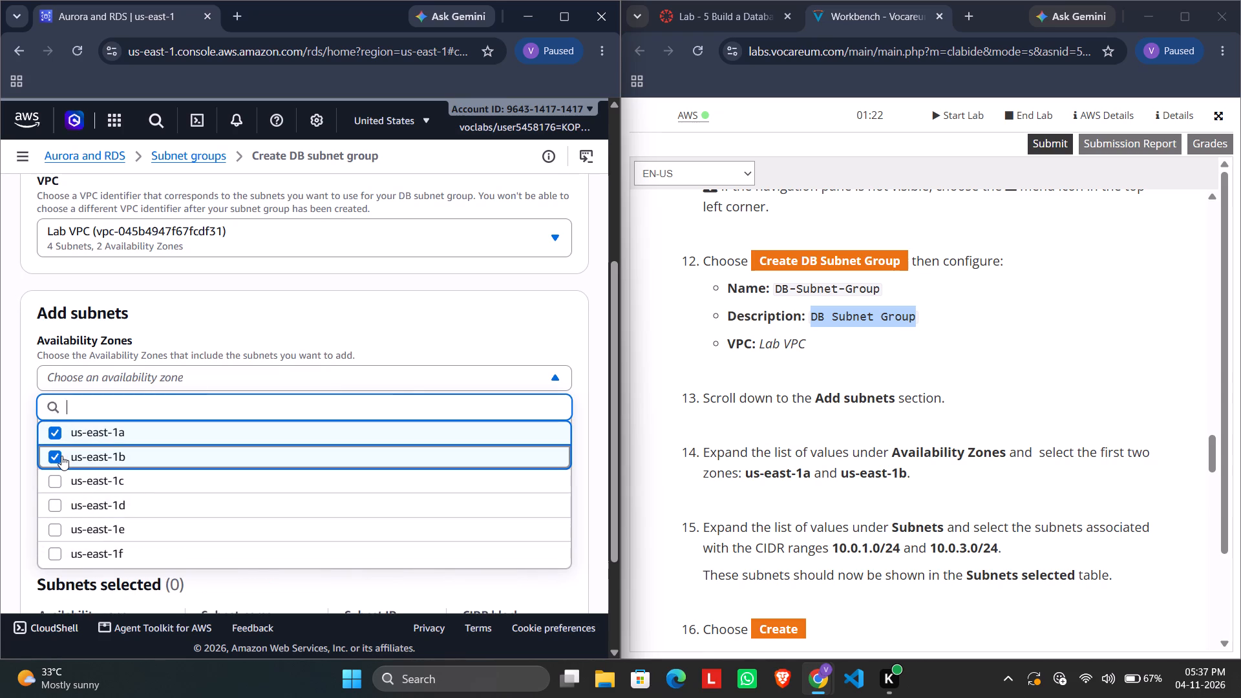
left_click(407, 385)
Add the subnets Private Subnet 1 (10.0.1.0/24) and Private Subnet 2 (10.0.3.0/24) to the DB subnet group.
scroll(407, 385, "down", 1)
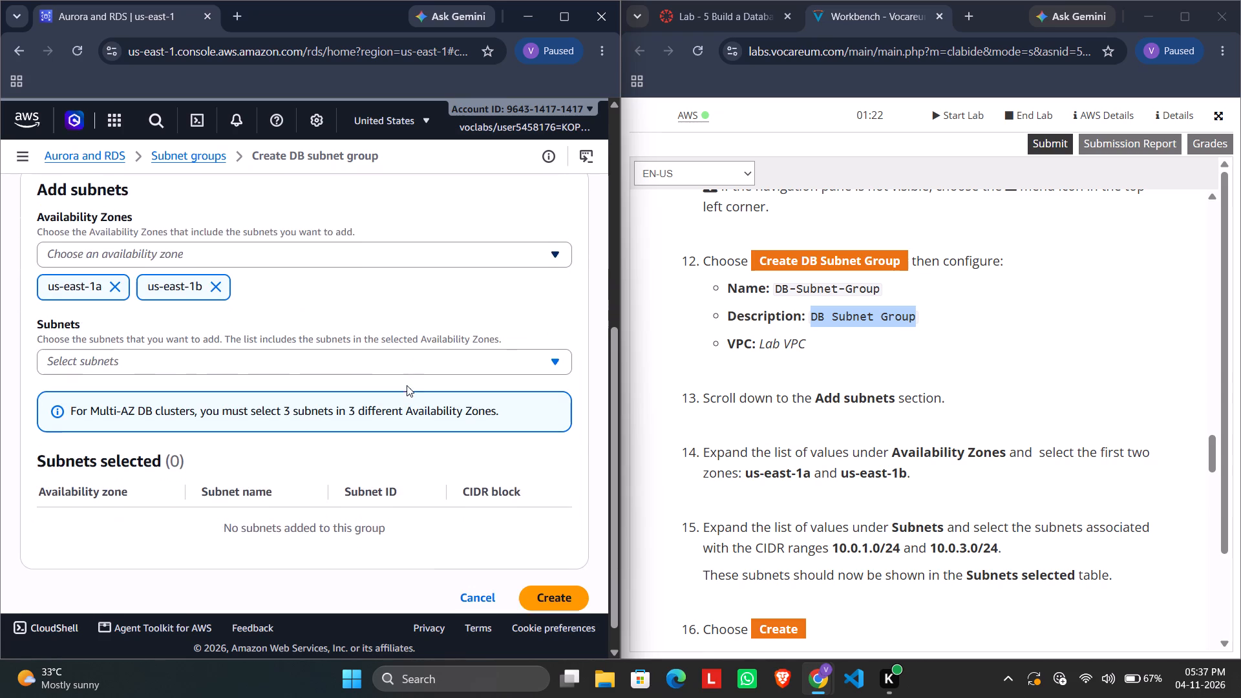
scroll(407, 385, "down", 1)
scroll(1051, 457, "down", 3)
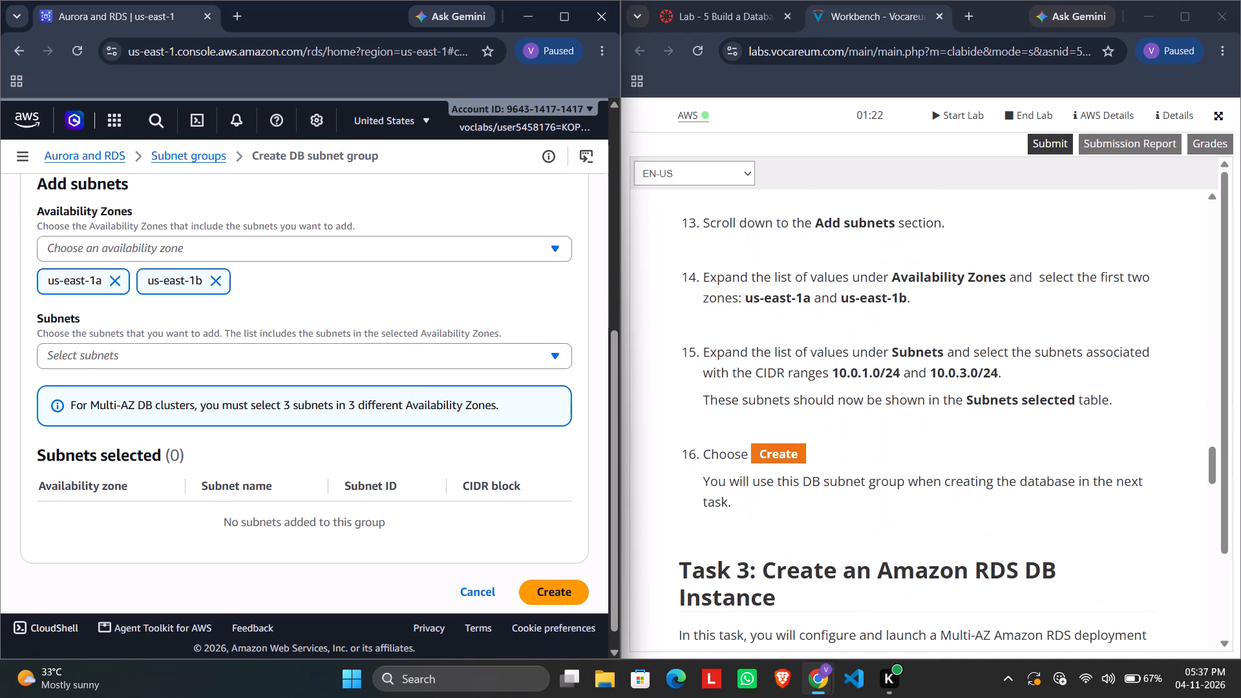
left_click(513, 357)
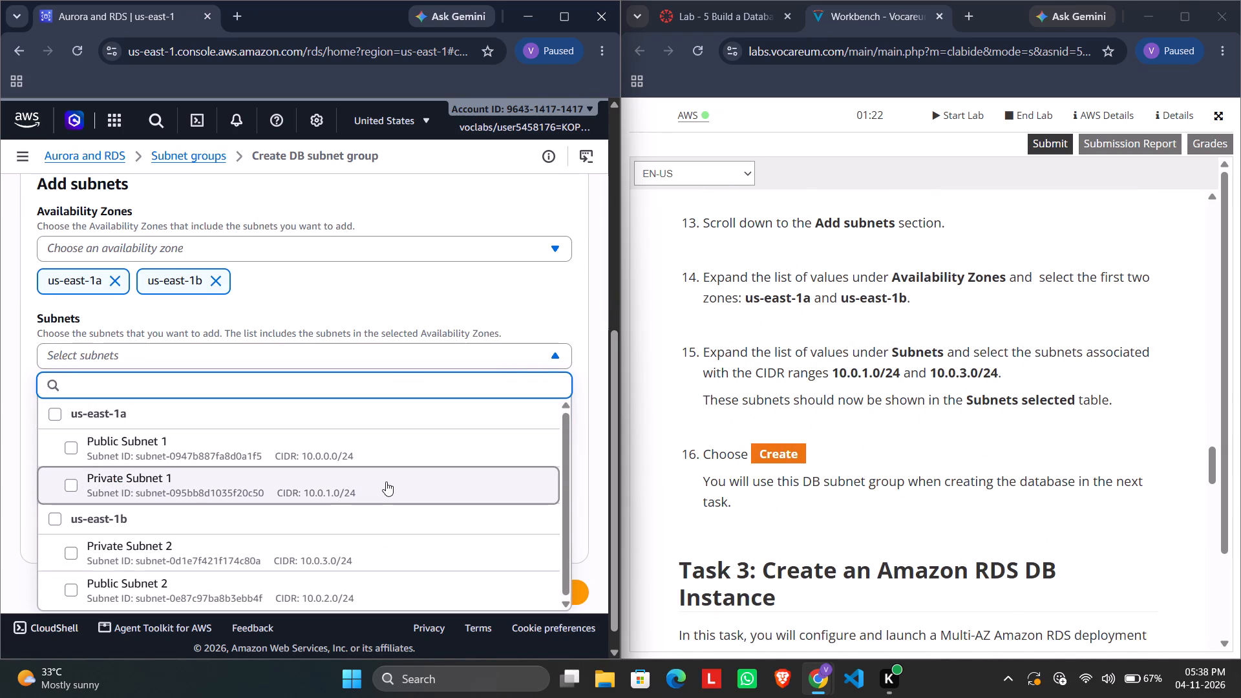
scroll(386, 481, "down", 1)
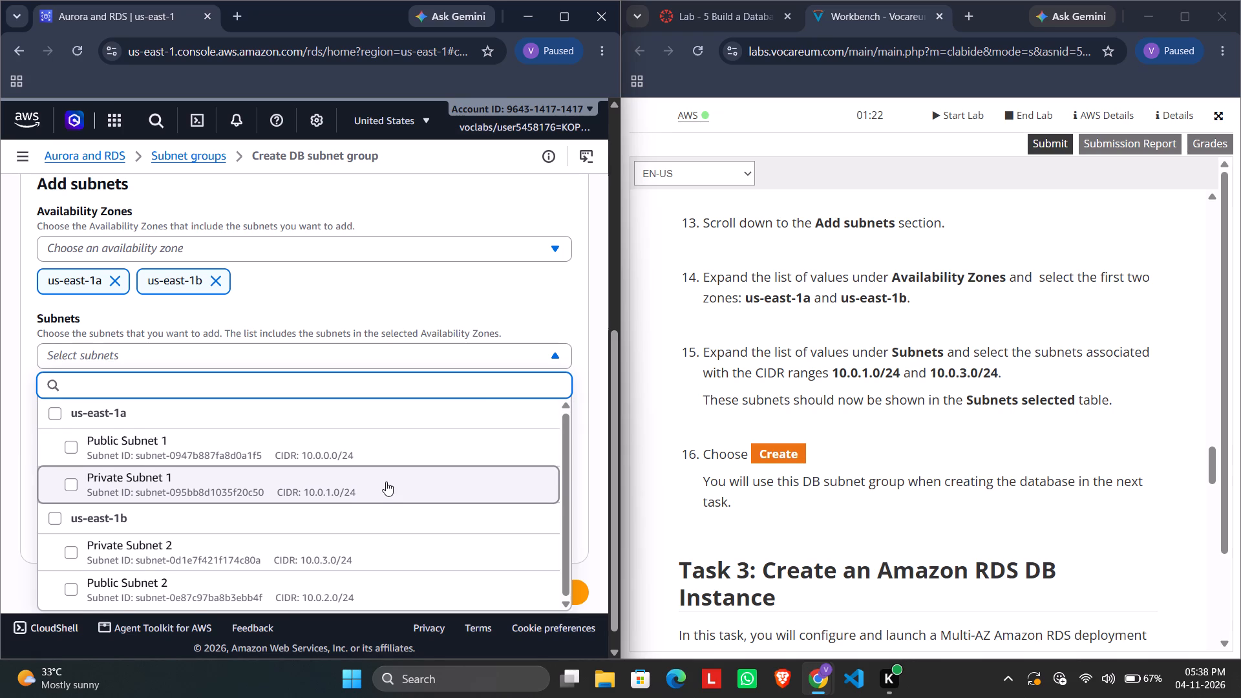
left_click(386, 481)
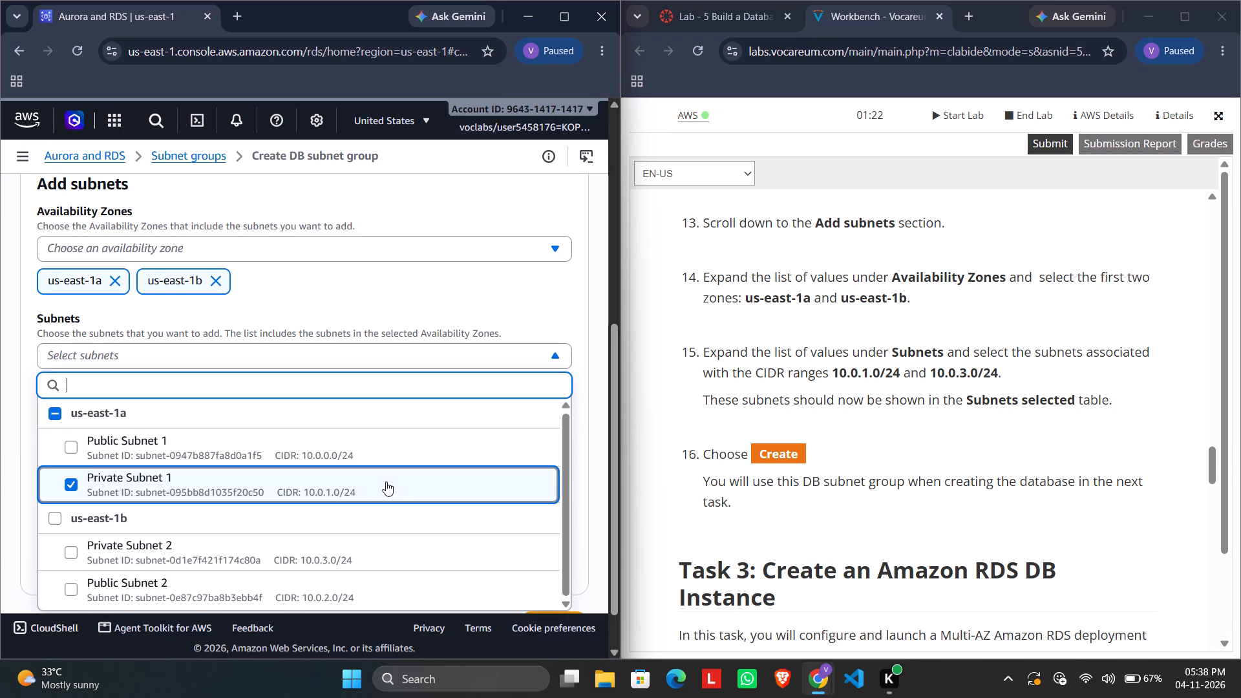
left_click(374, 560)
scroll(374, 560, "down", 2)
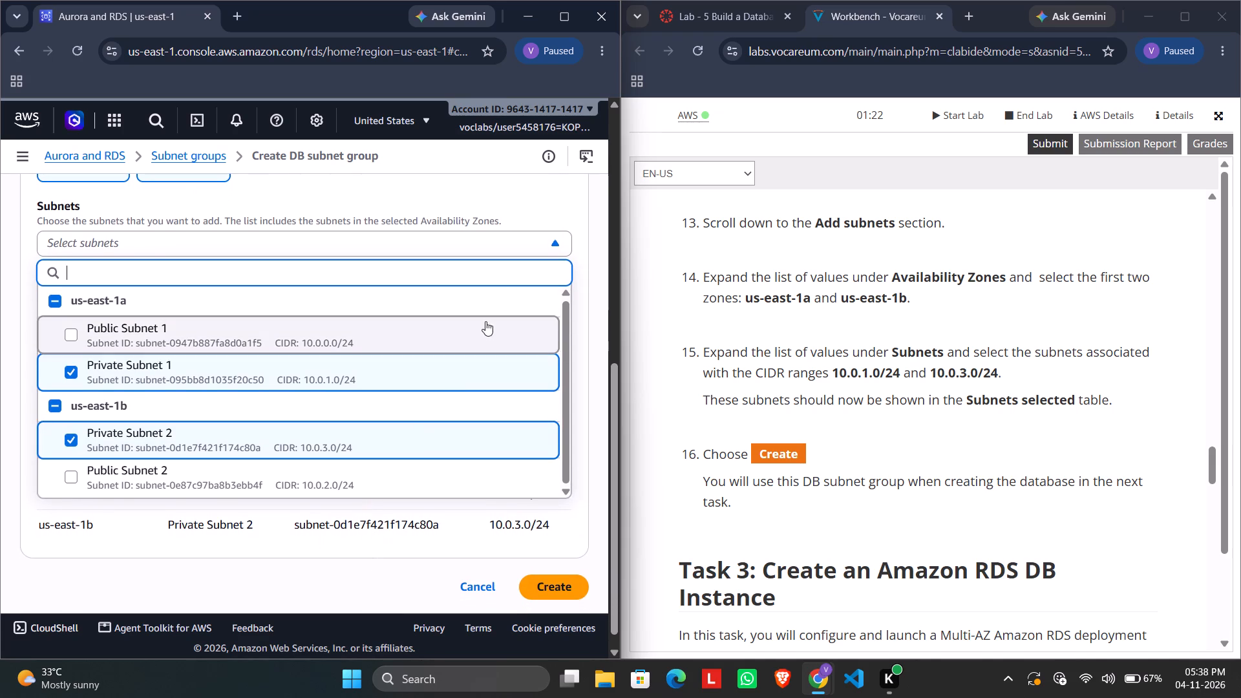
left_click(507, 252)
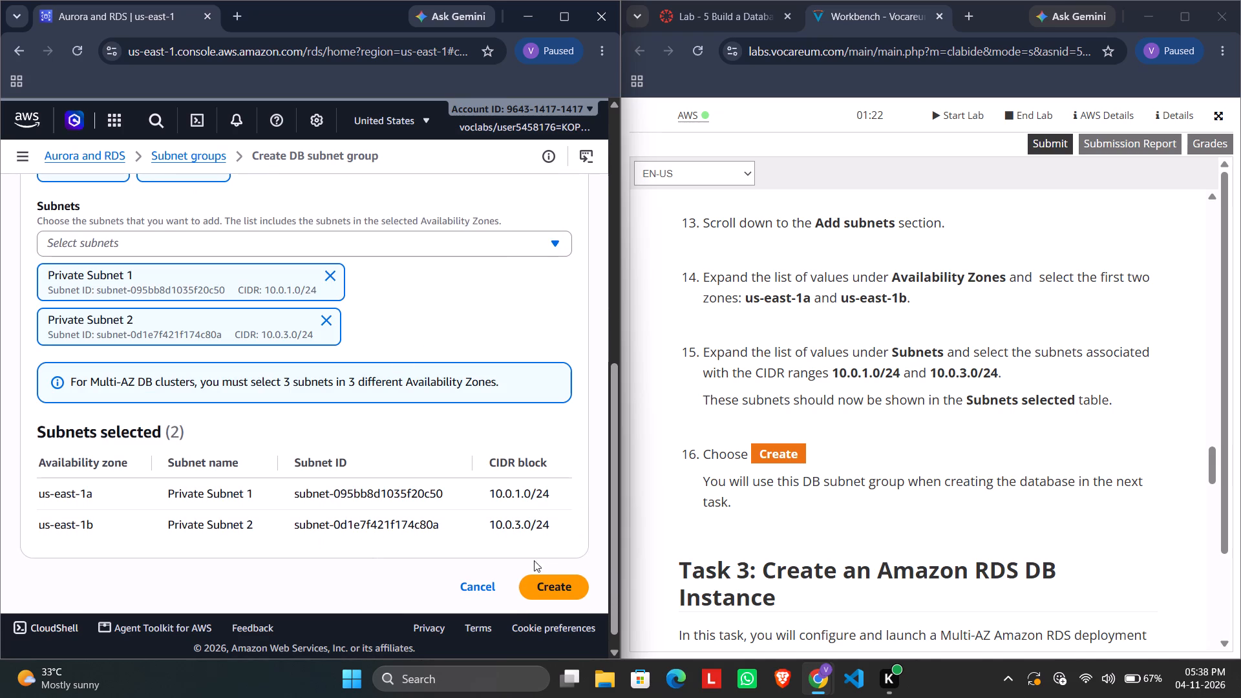
Create the DB subnet group with the configured details and subnets.
left_click(552, 594)
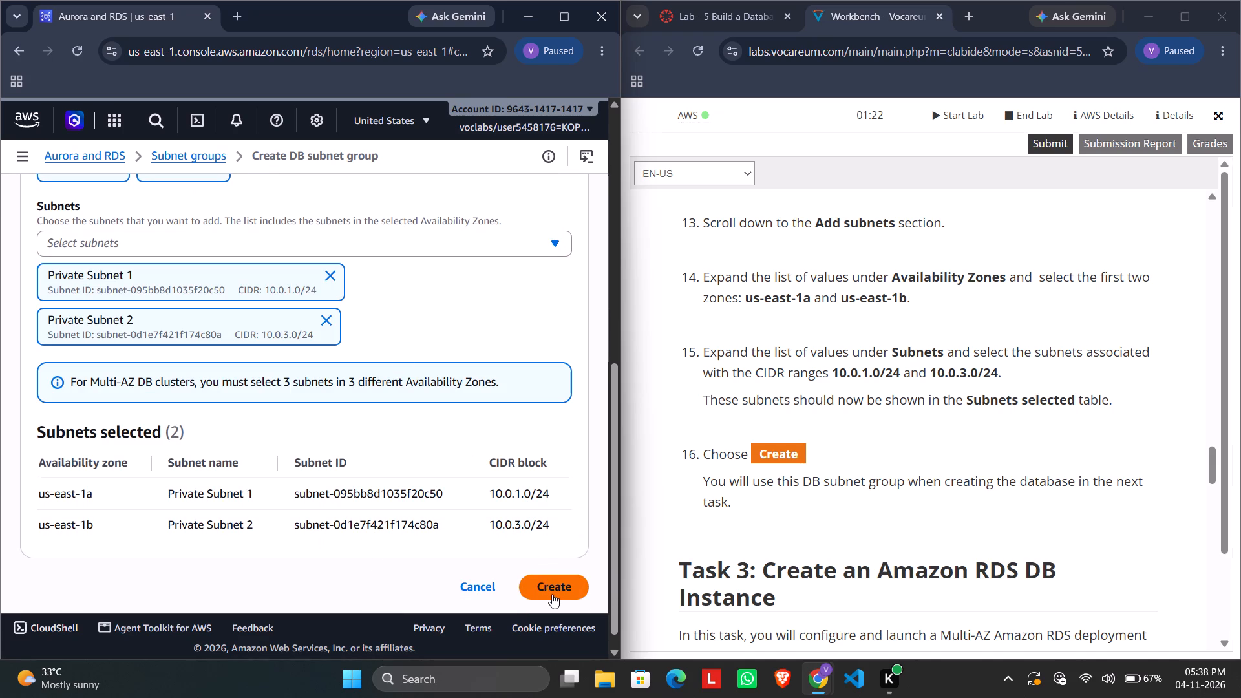
left_click(564, 587)
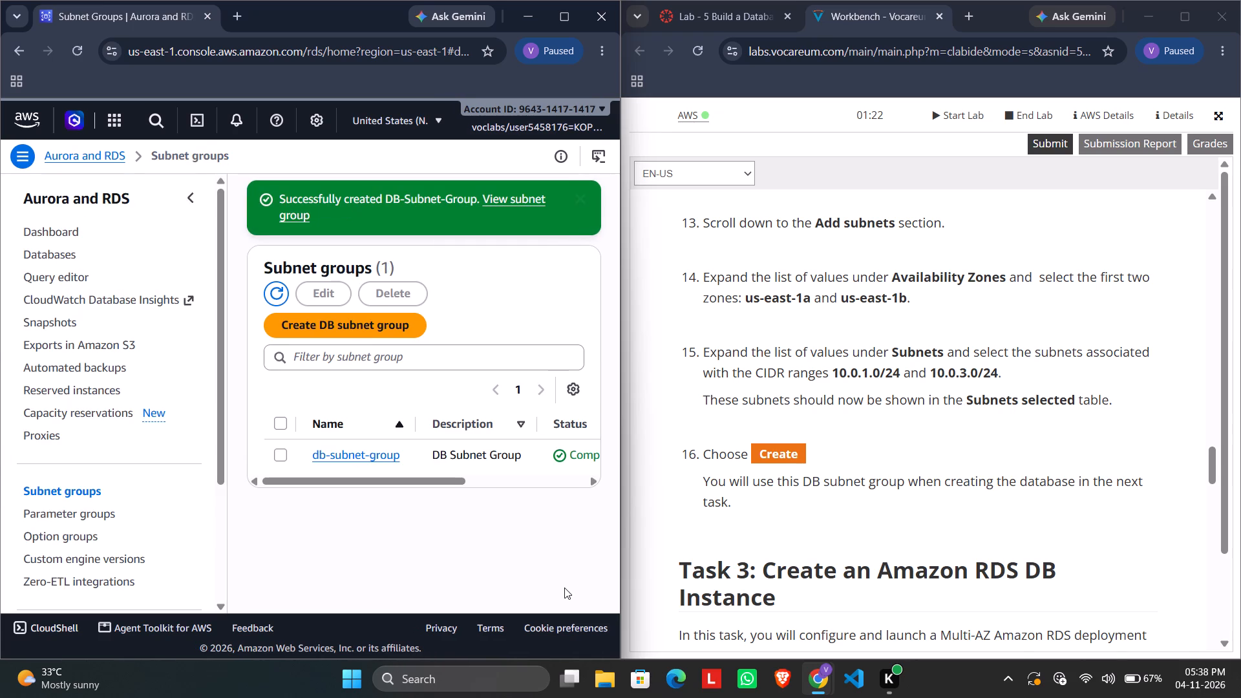
Following the lab's Task 3 instructions, go to the Databases page of Aurora and RDS.
scroll(779, 374, "down", 4)
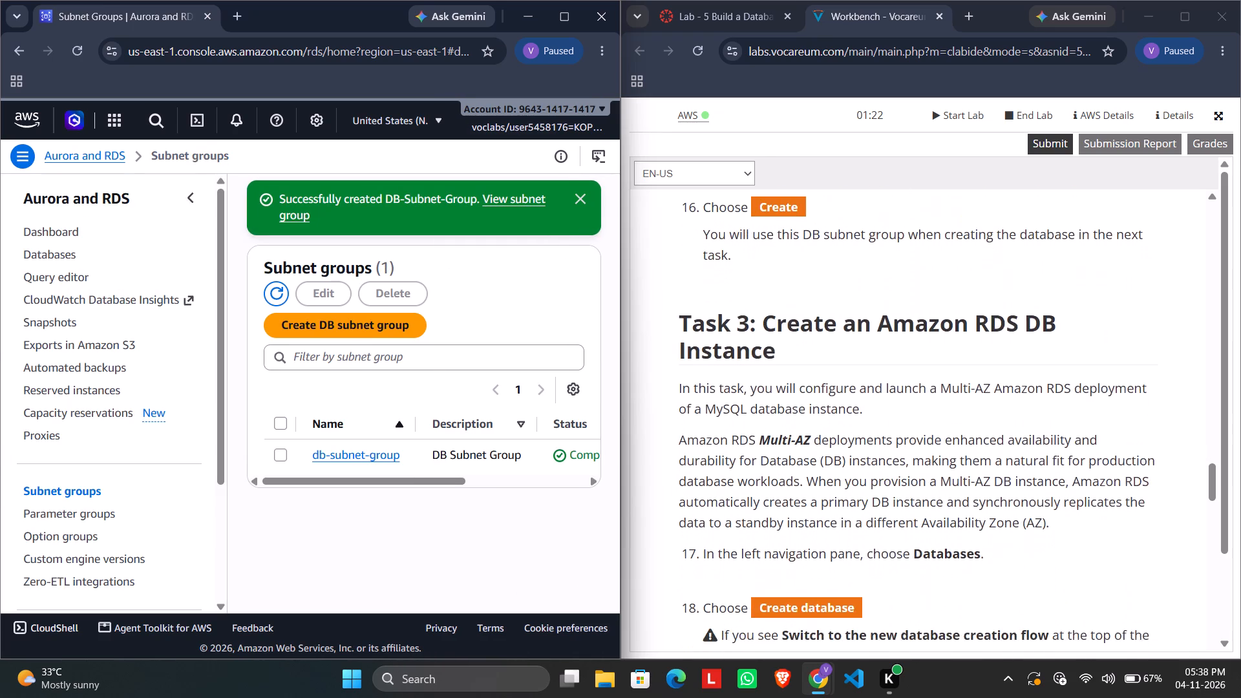
scroll(779, 374, "down", 2)
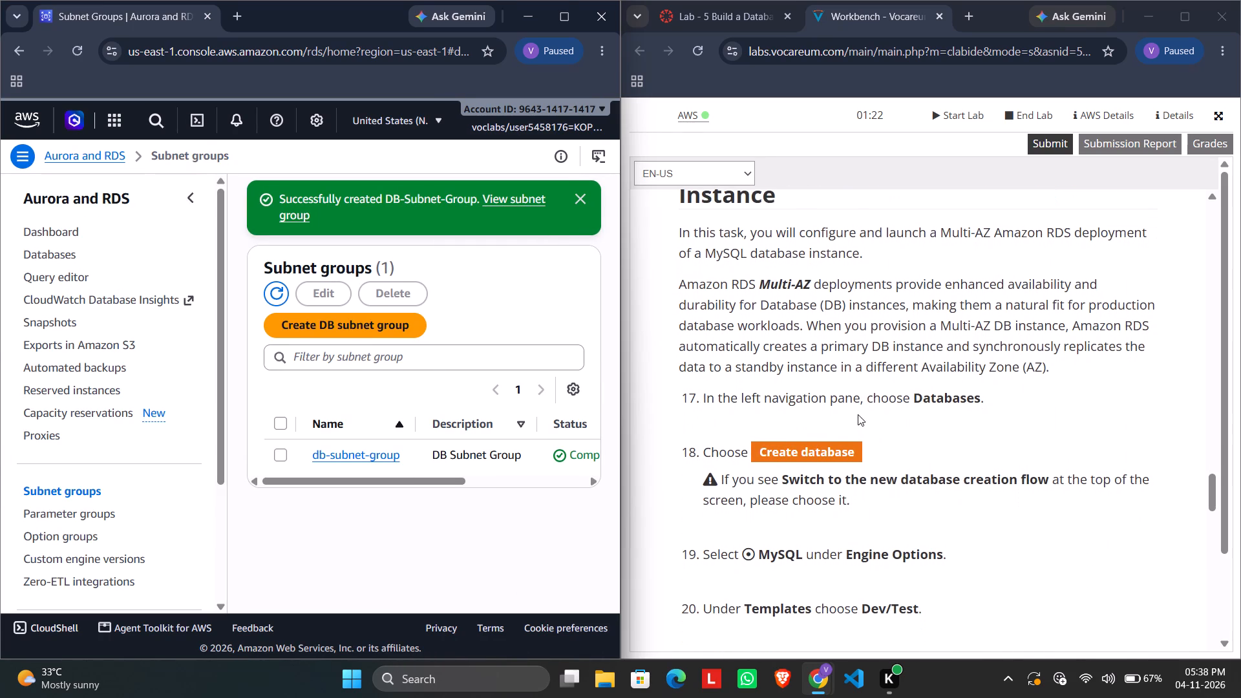
left_click(53, 264)
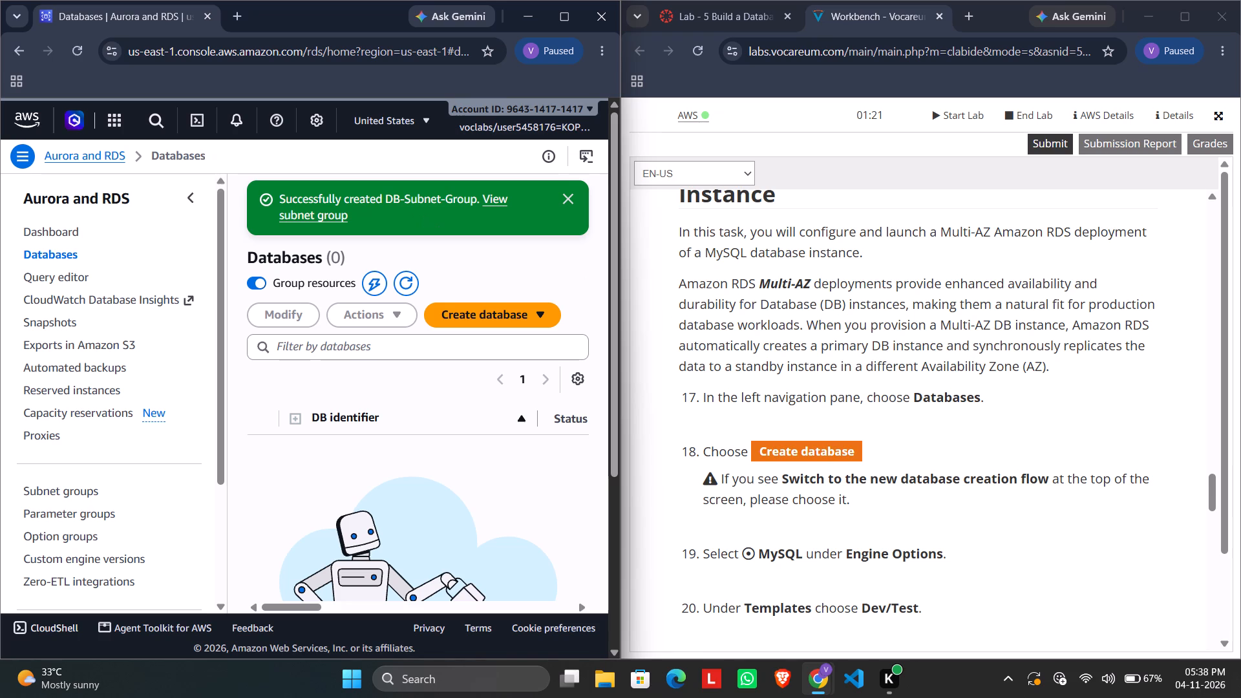
Read on in the Task 3 instructions and start creating a database from the Databases page.
scroll(835, 445, "down", 1)
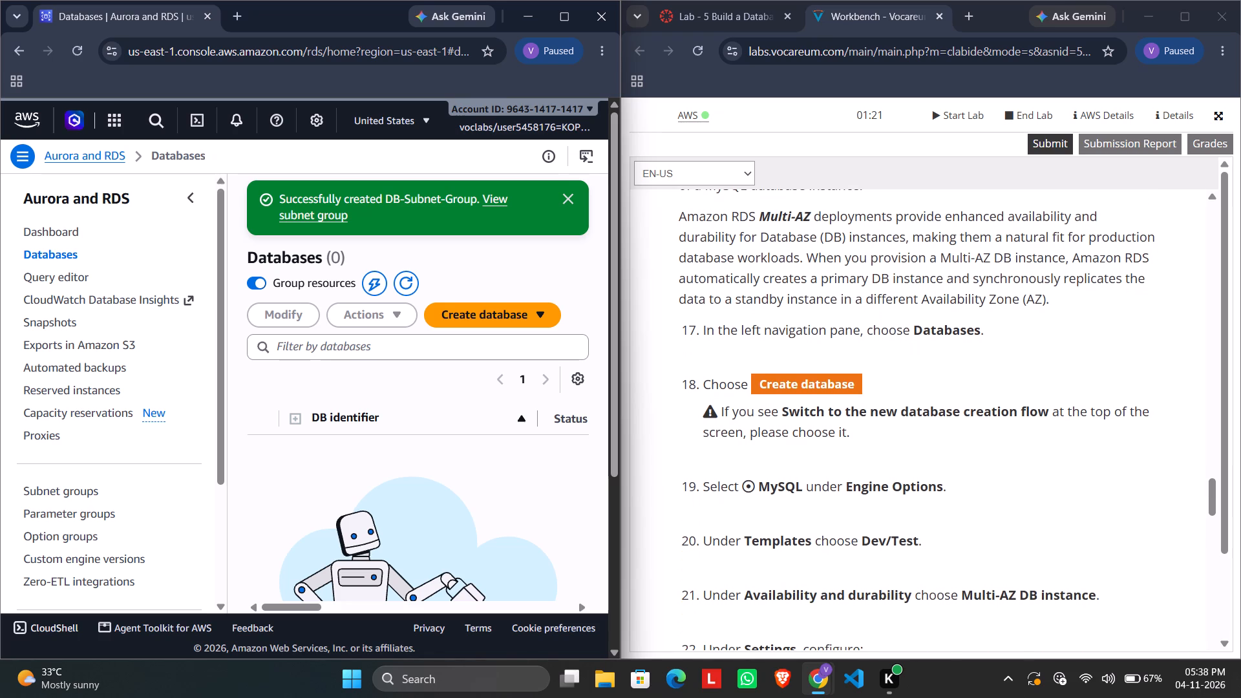
scroll(835, 445, "down", 2)
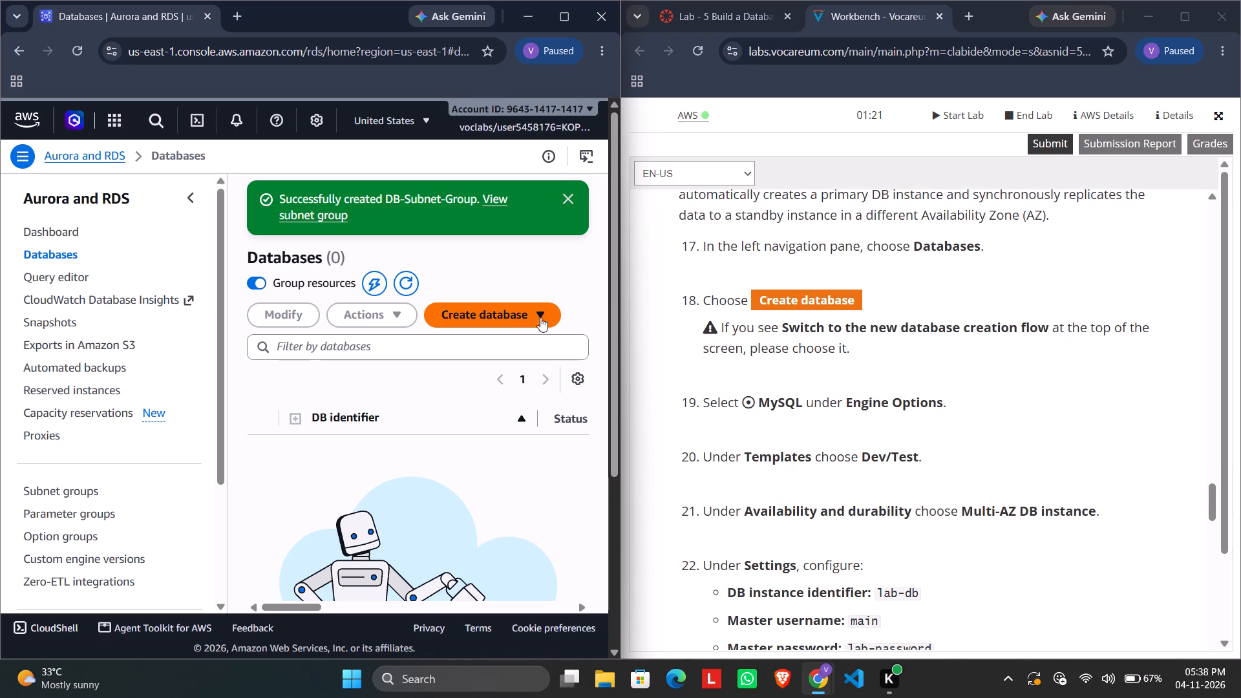
left_click(524, 313)
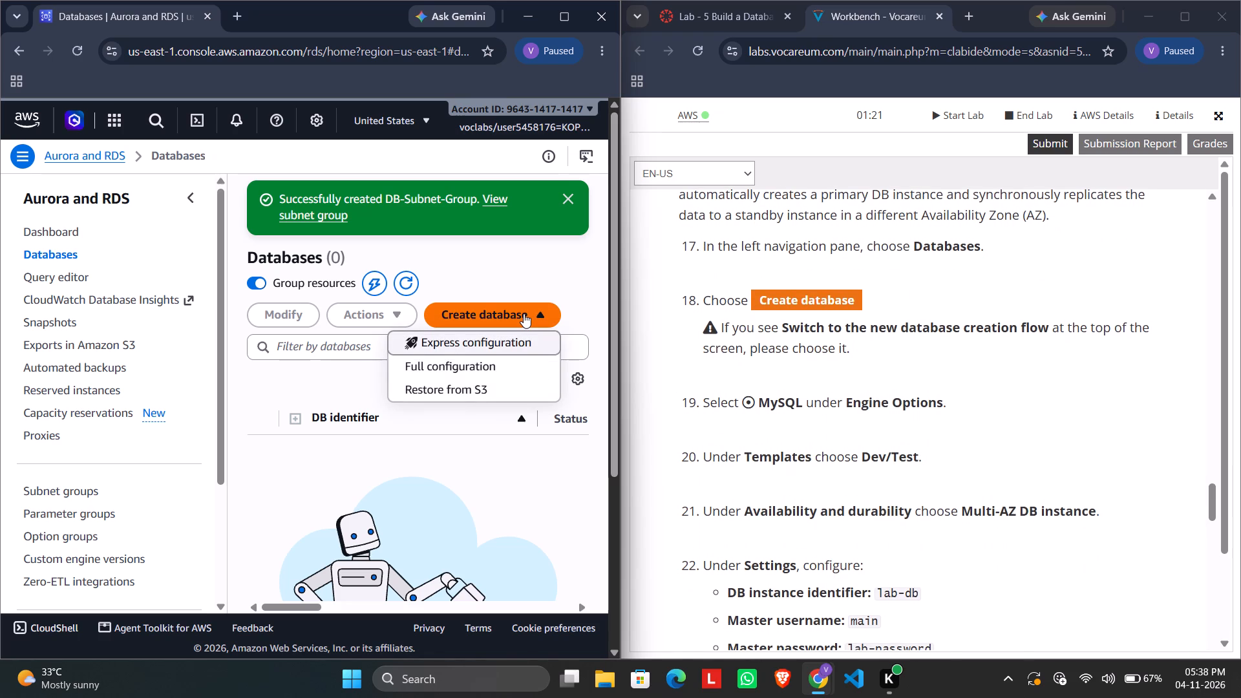
left_click(524, 313)
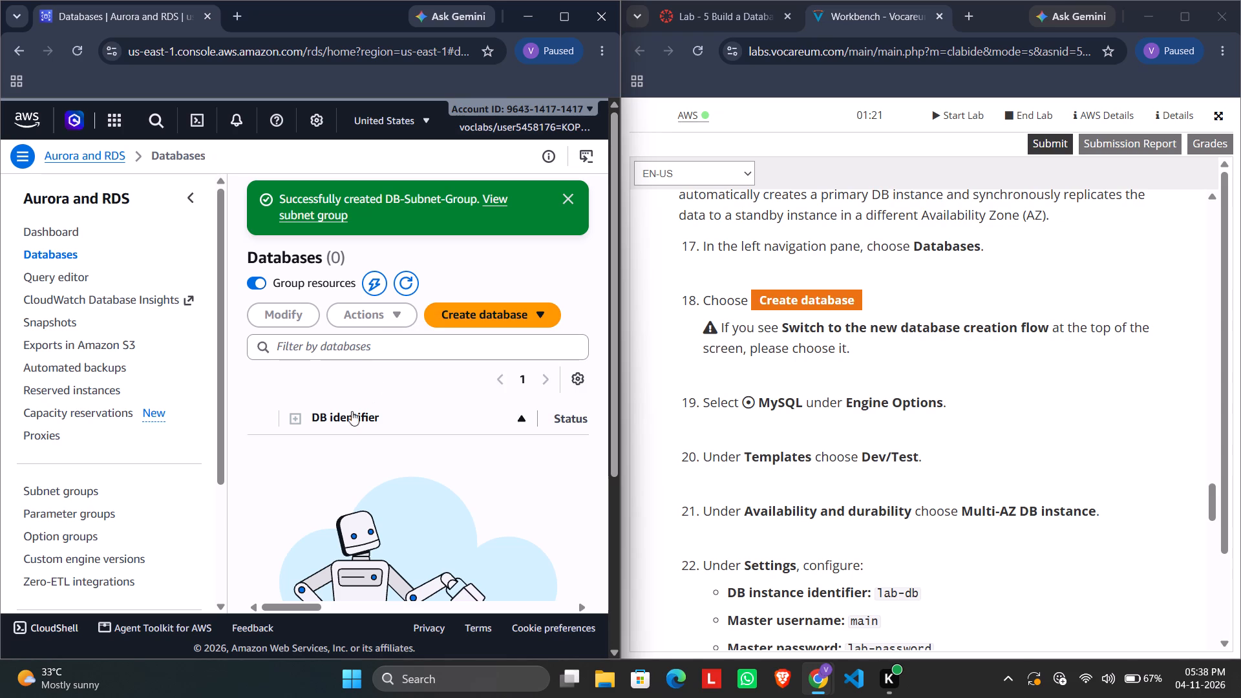
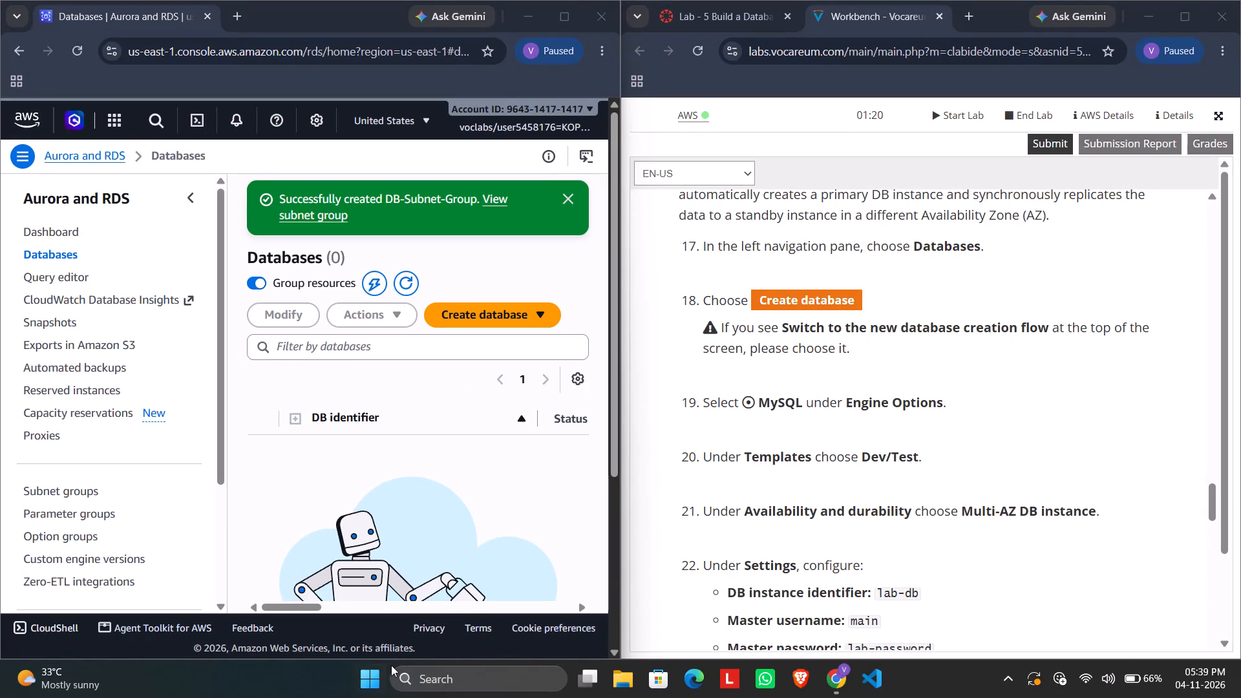
Launch the Kuro application from the desktop.
double_click(101, 513)
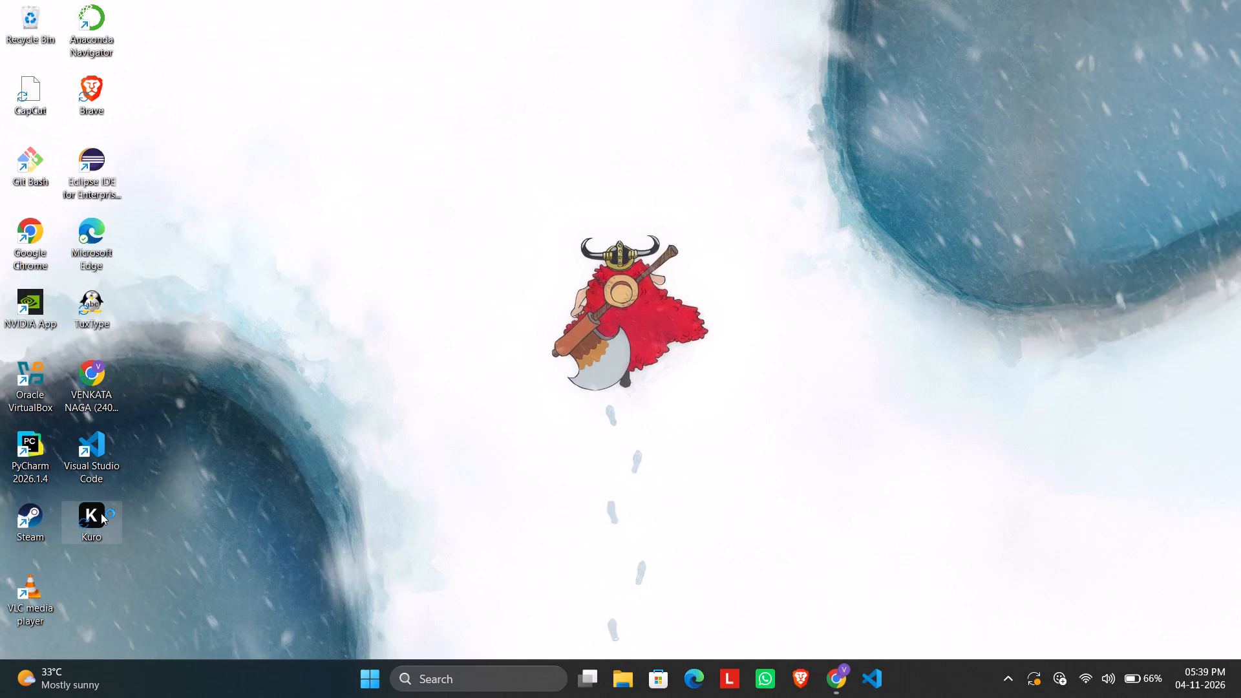
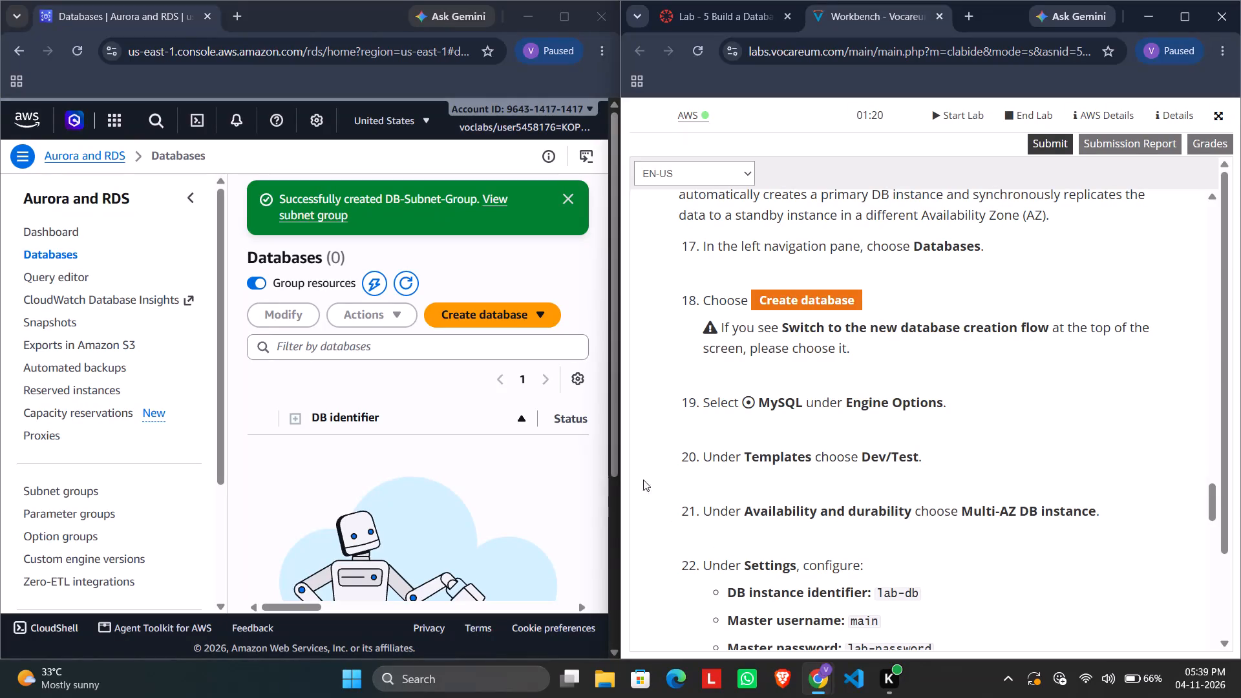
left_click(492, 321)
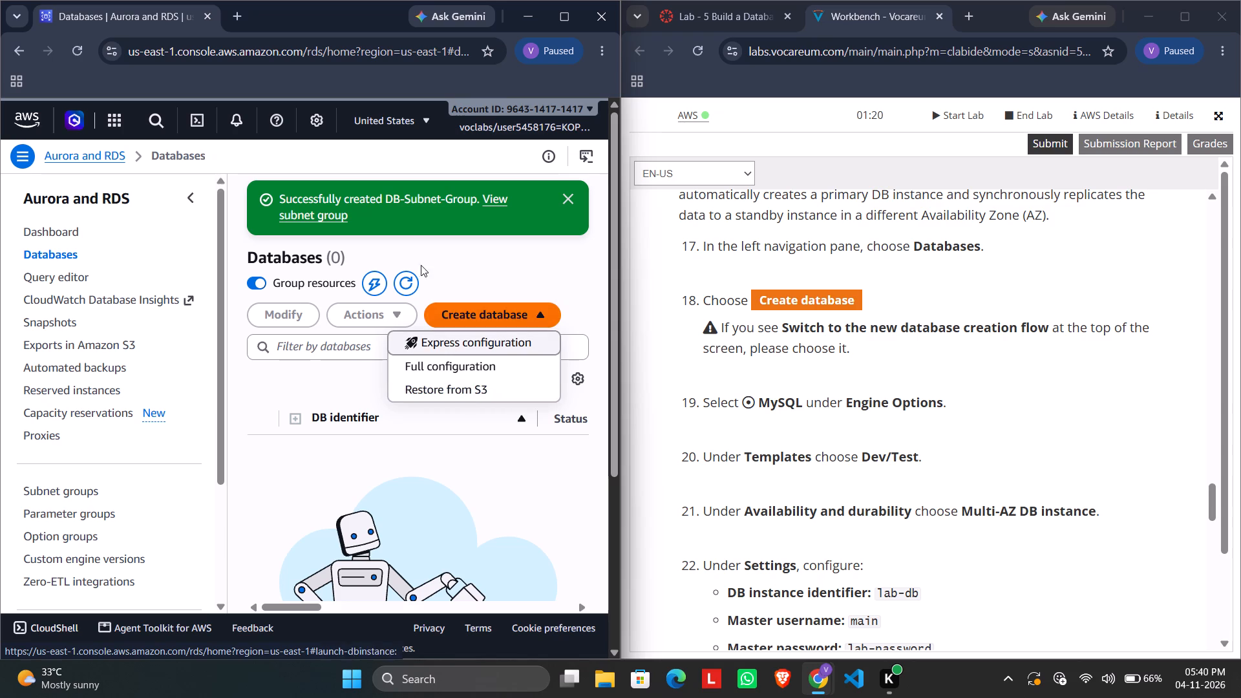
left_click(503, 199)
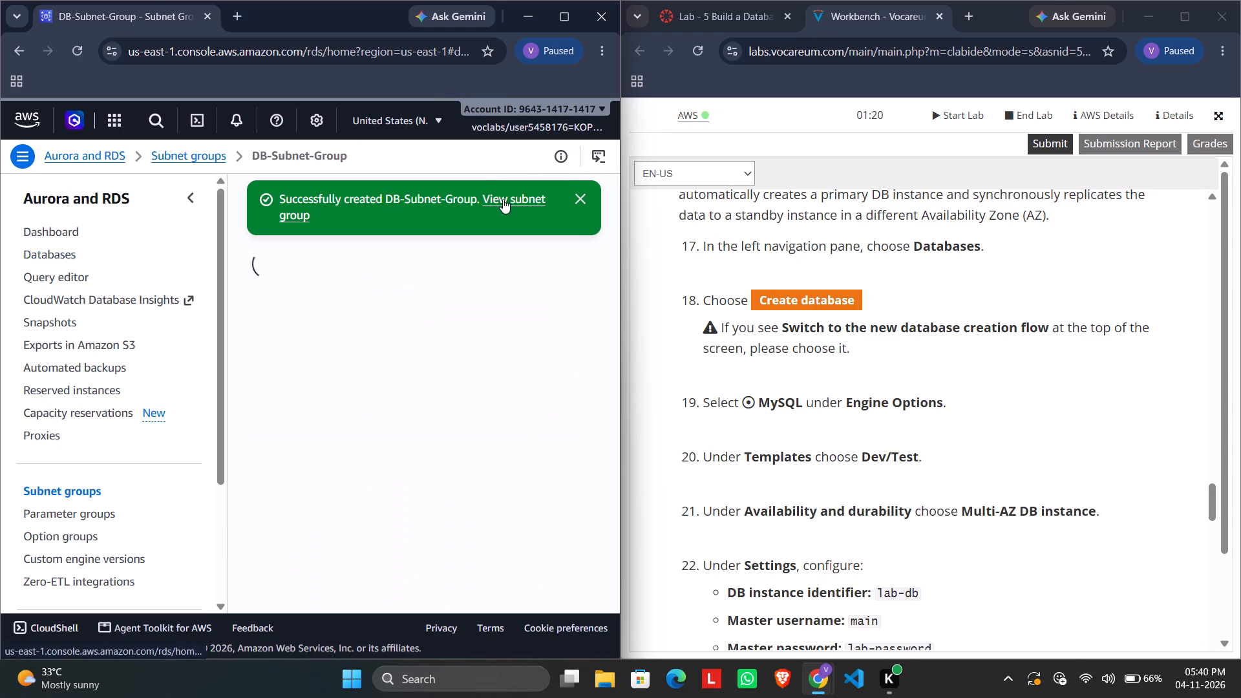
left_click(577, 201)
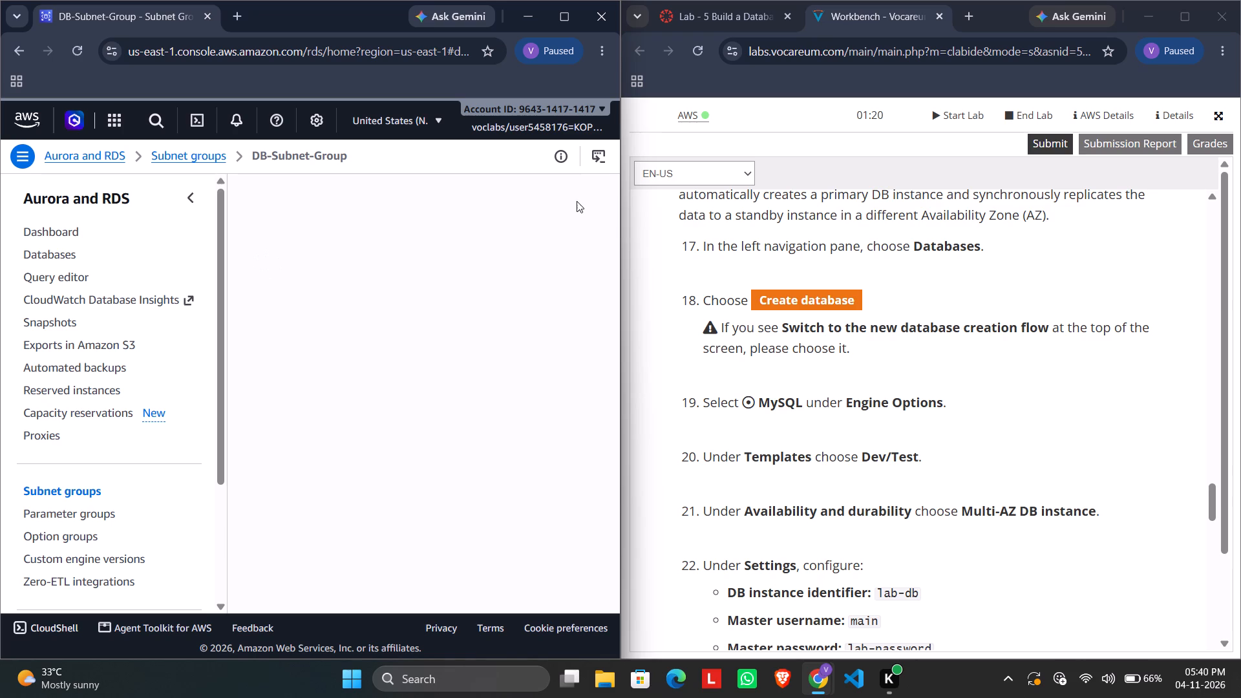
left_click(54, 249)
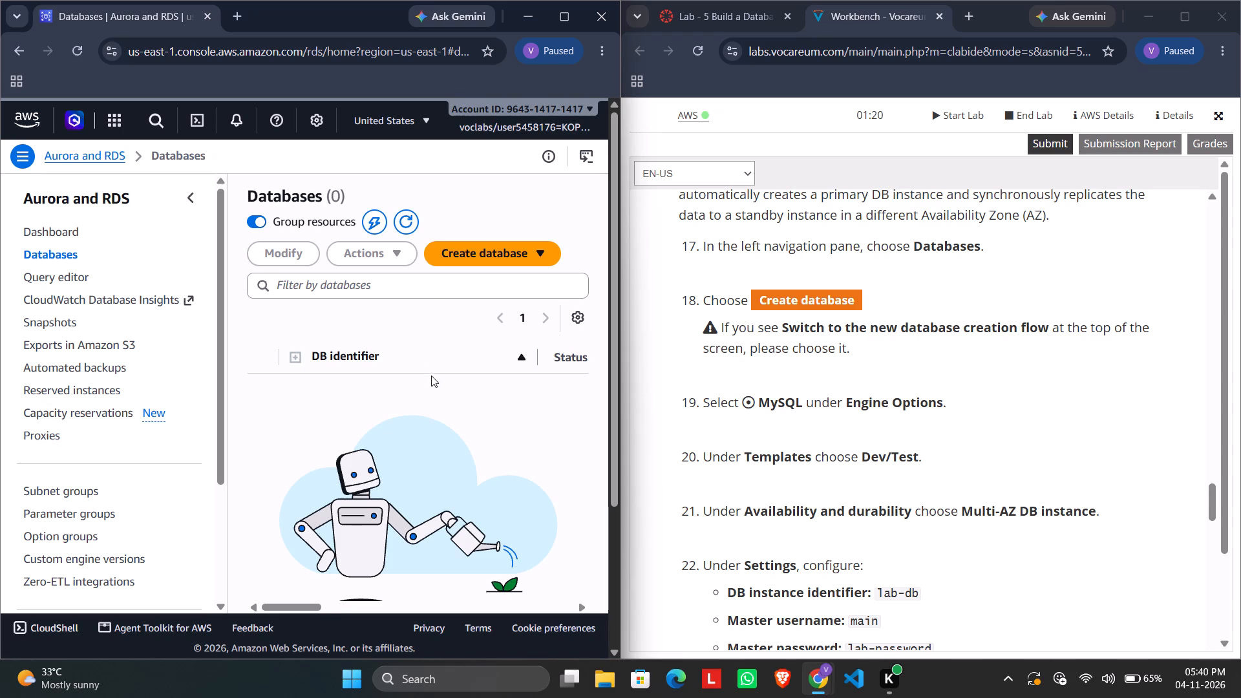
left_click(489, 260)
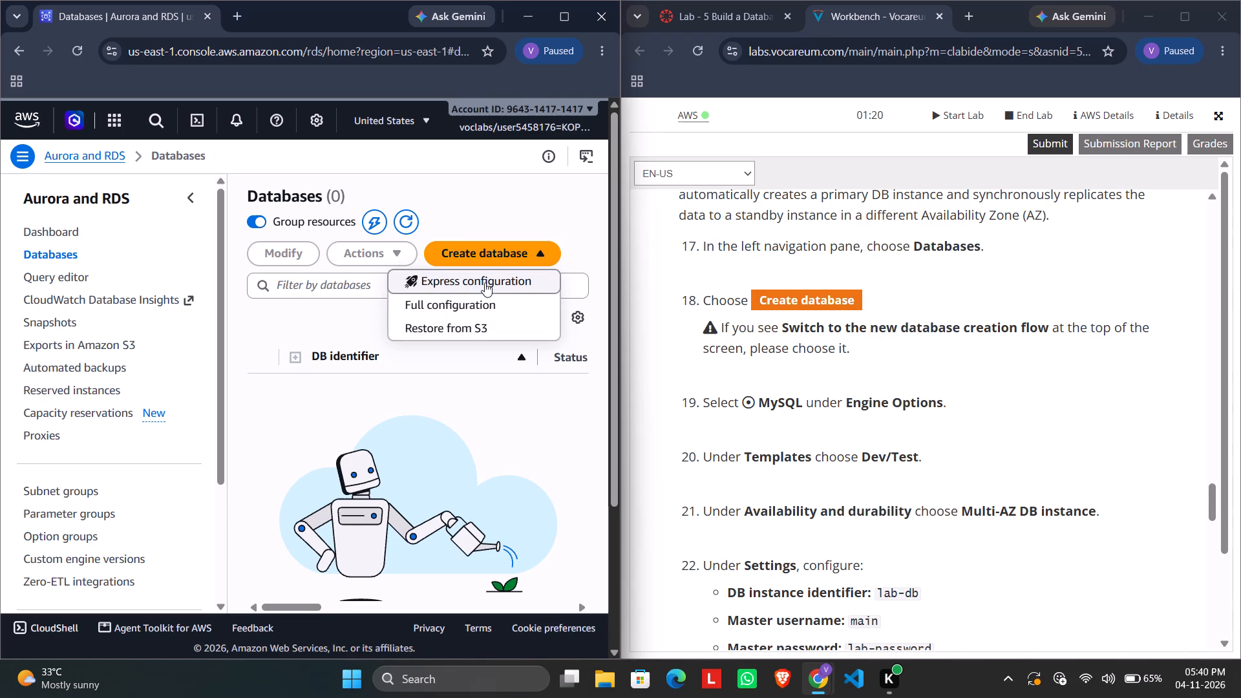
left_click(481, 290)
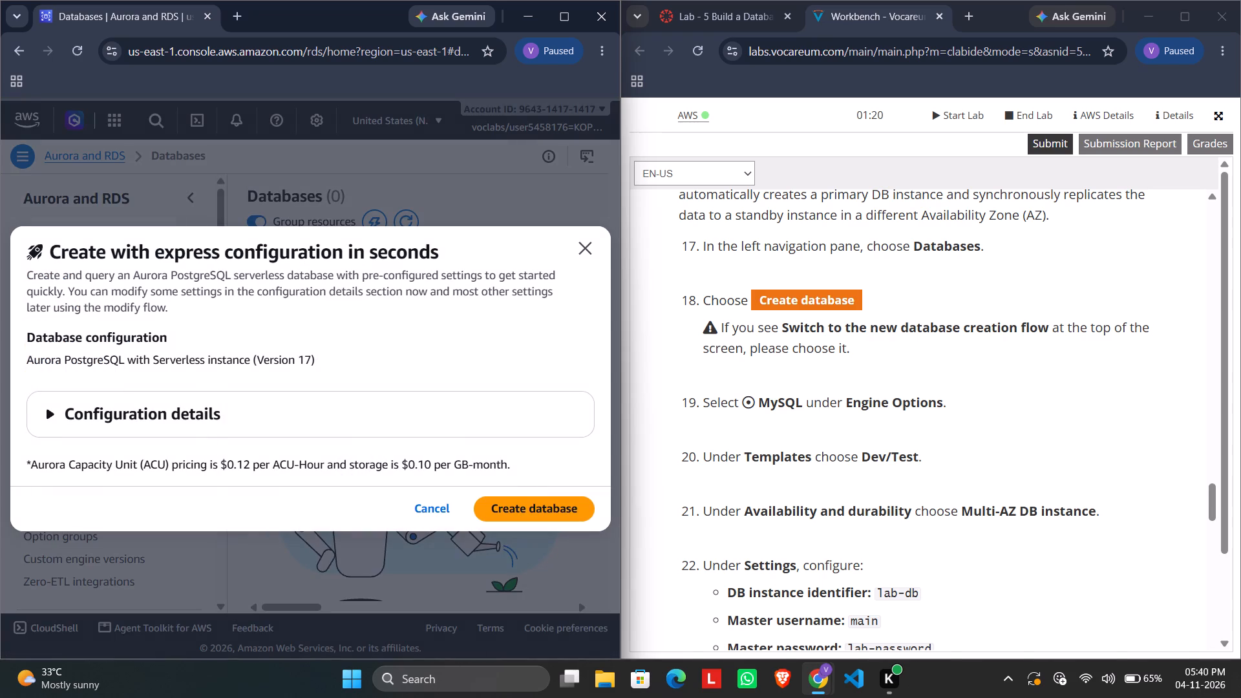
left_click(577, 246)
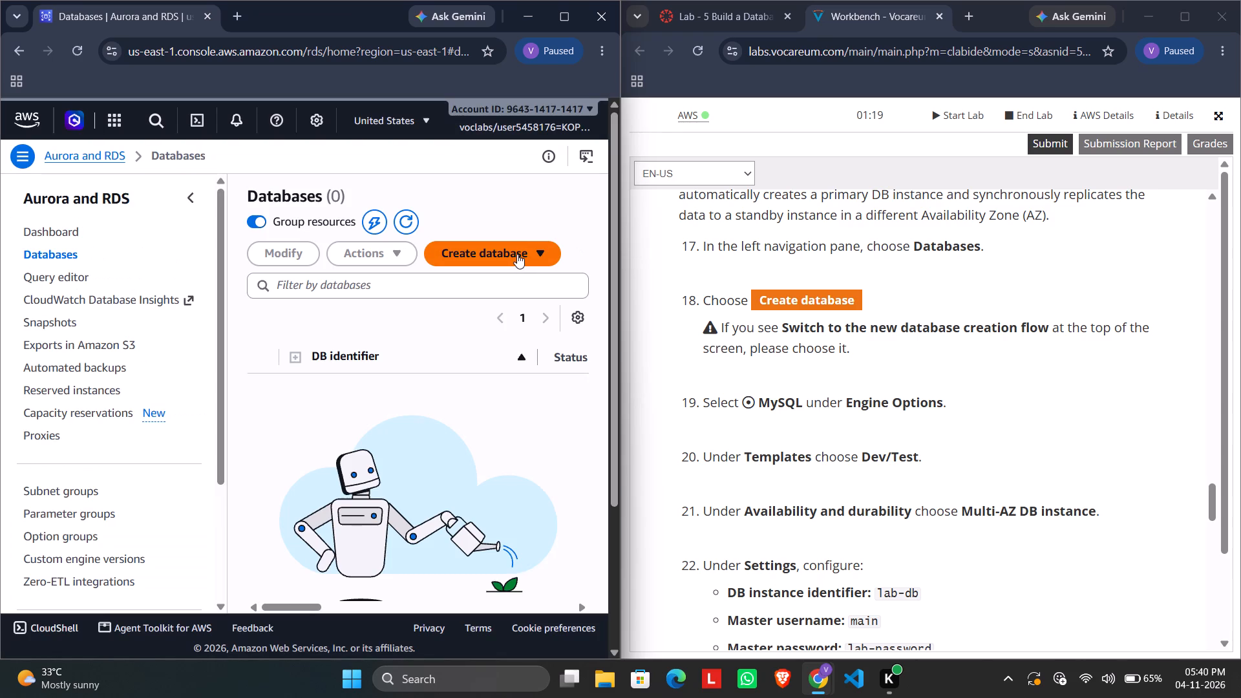
Start creating a database with full configuration and select MySQL as the engine type.
left_click(517, 254)
left_click(487, 303)
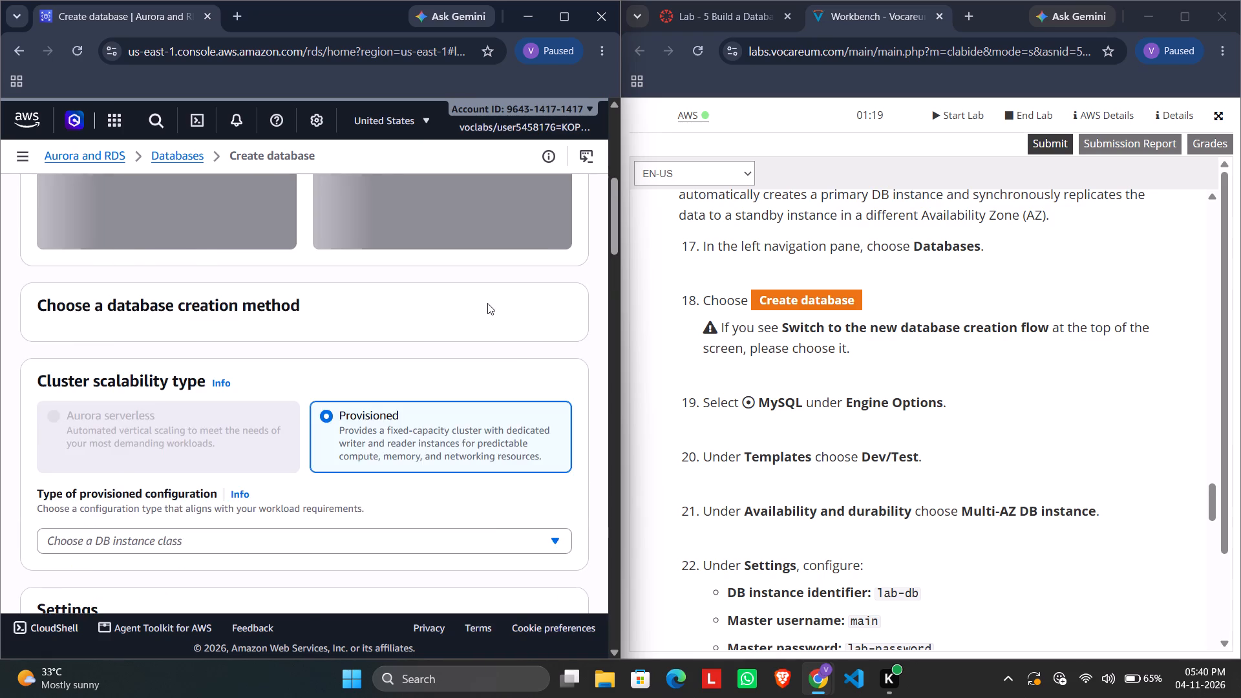
scroll(487, 303, "up", 8)
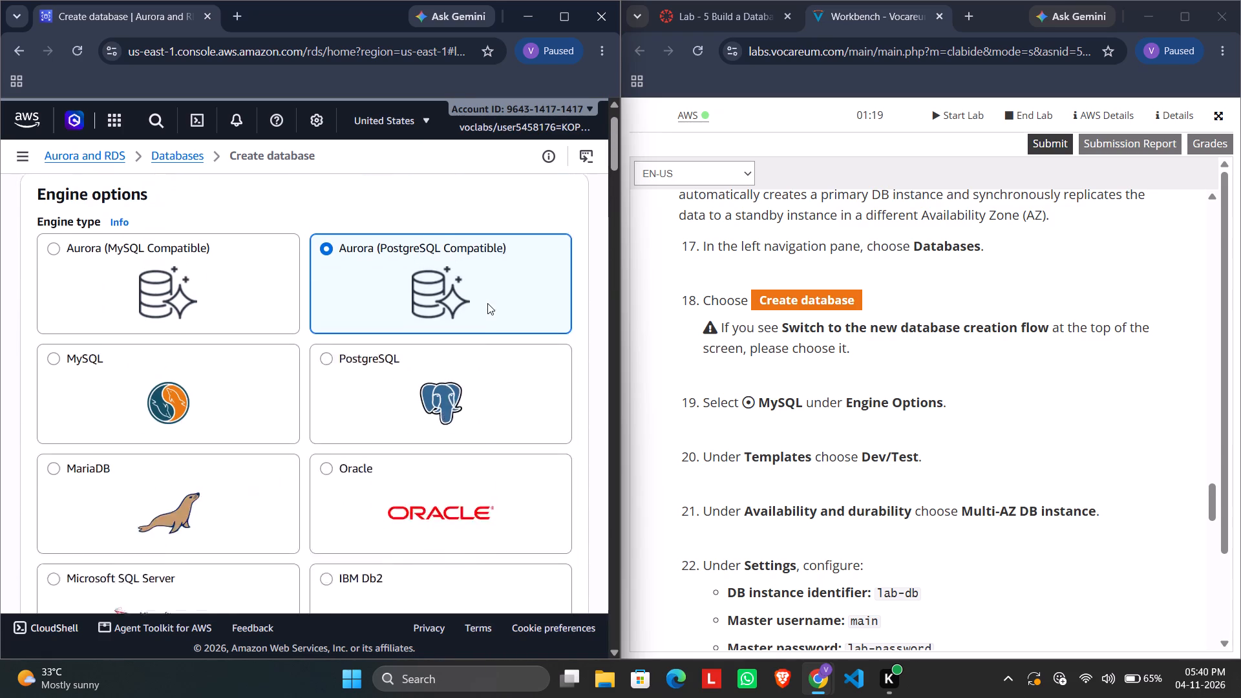
left_click(51, 405)
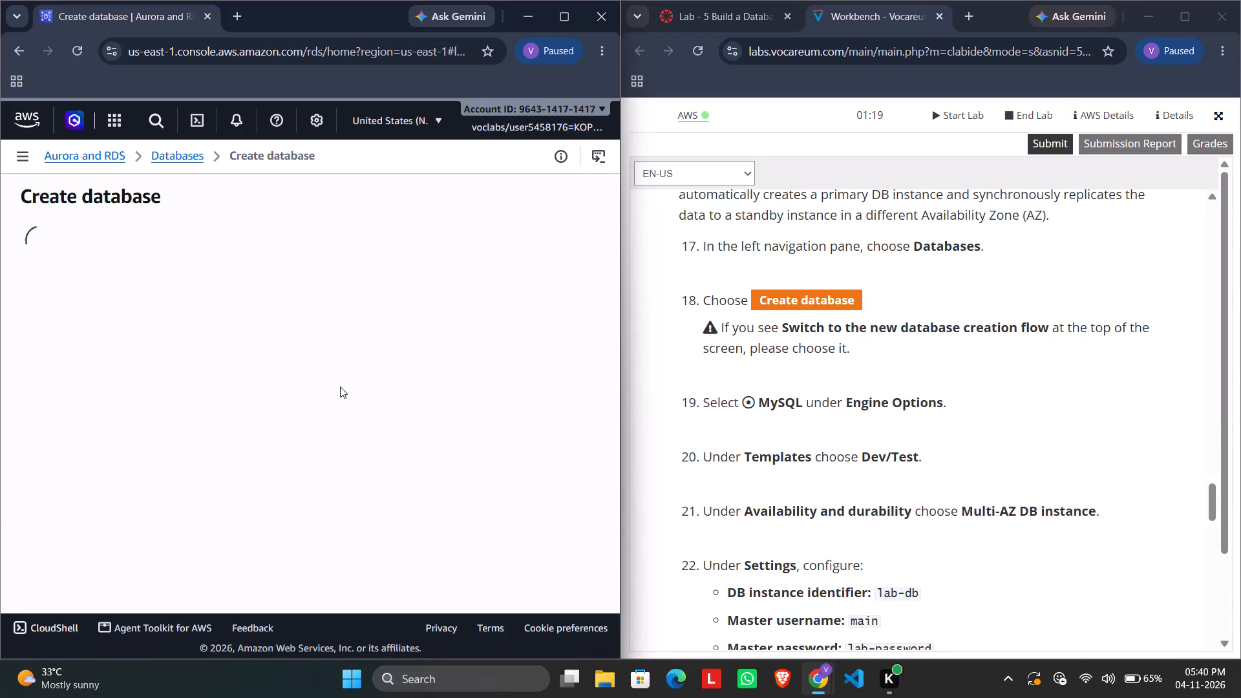
Choose the Dev/Test template for the new MySQL database, keeping the full configuration creation method.
scroll(794, 452, "down", 1)
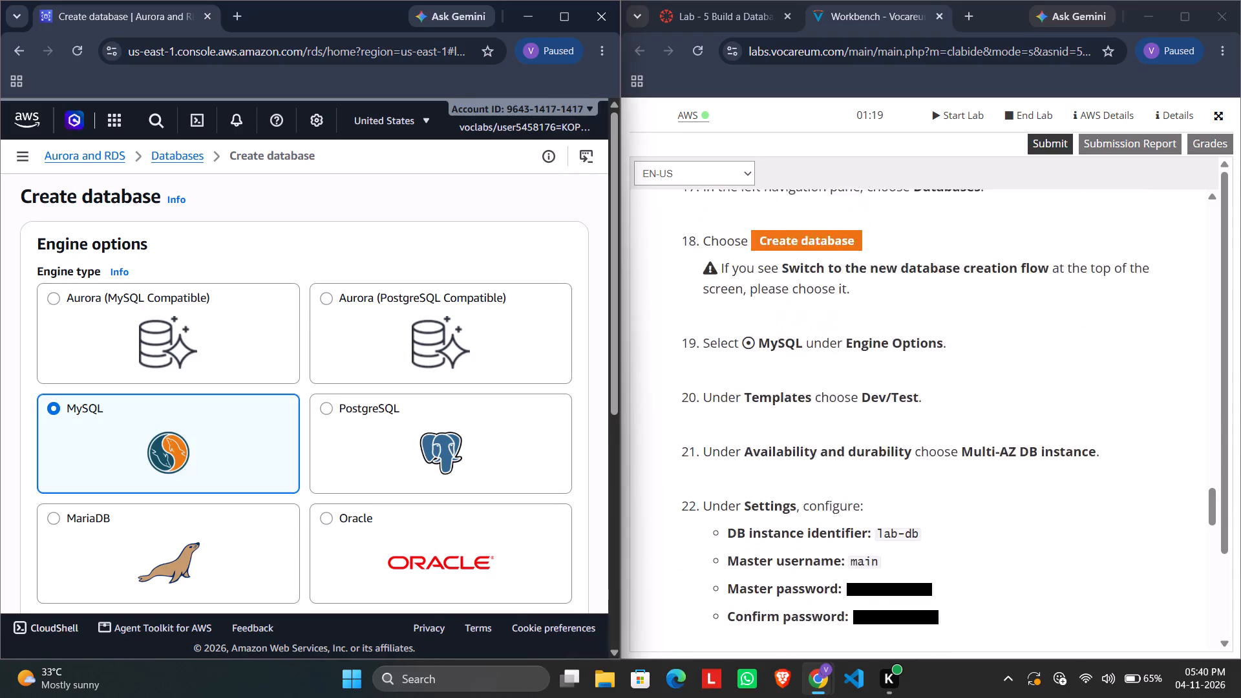
scroll(794, 452, "down", 2)
scroll(444, 375, "down", 3)
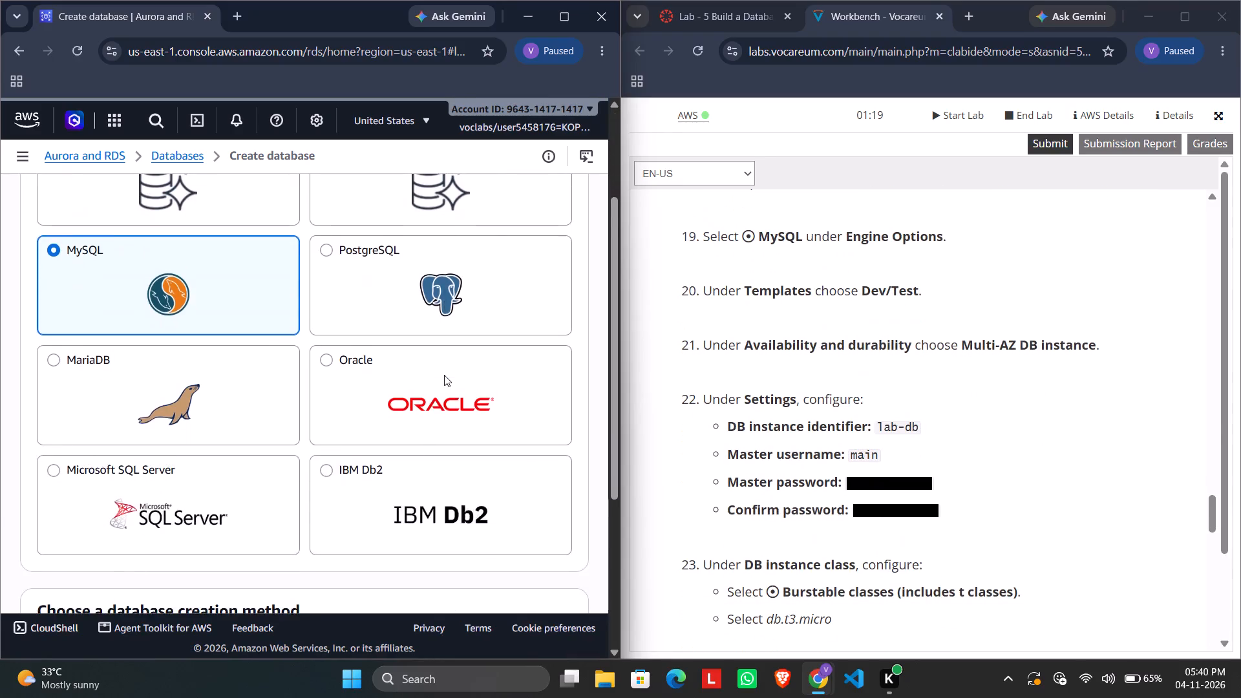
scroll(444, 375, "down", 2)
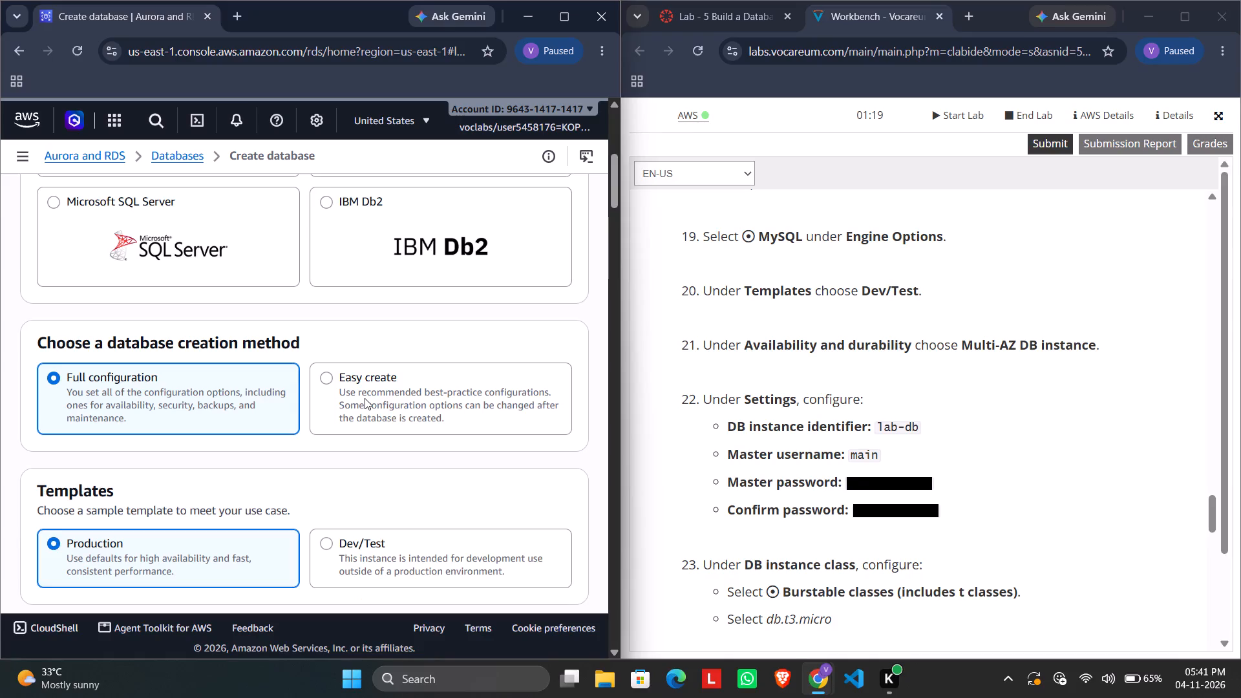
scroll(365, 398, "up", 1)
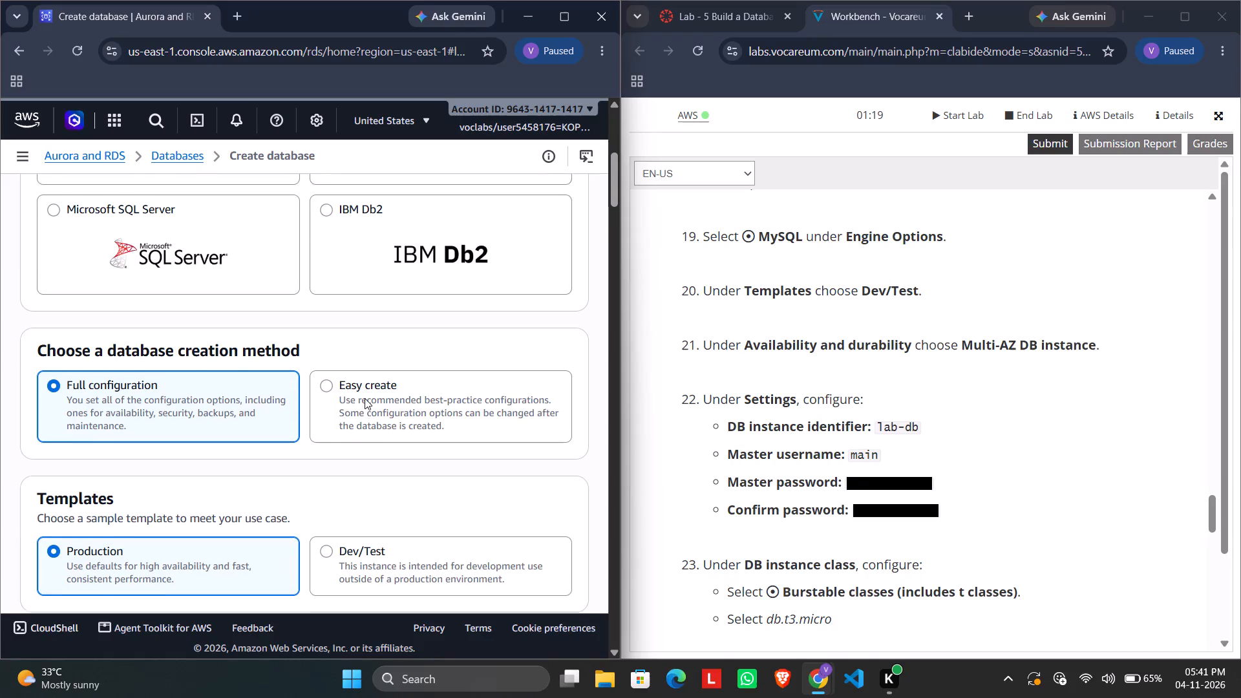
scroll(365, 398, "up", 2)
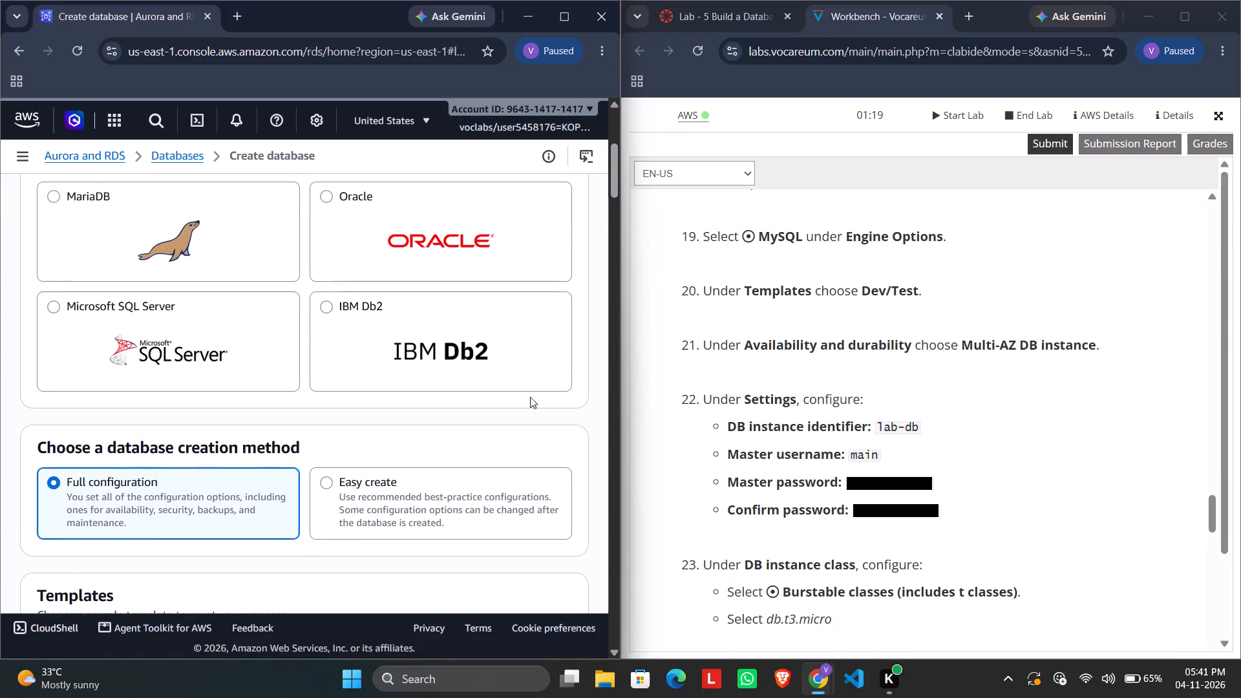
scroll(445, 389, "up", 4)
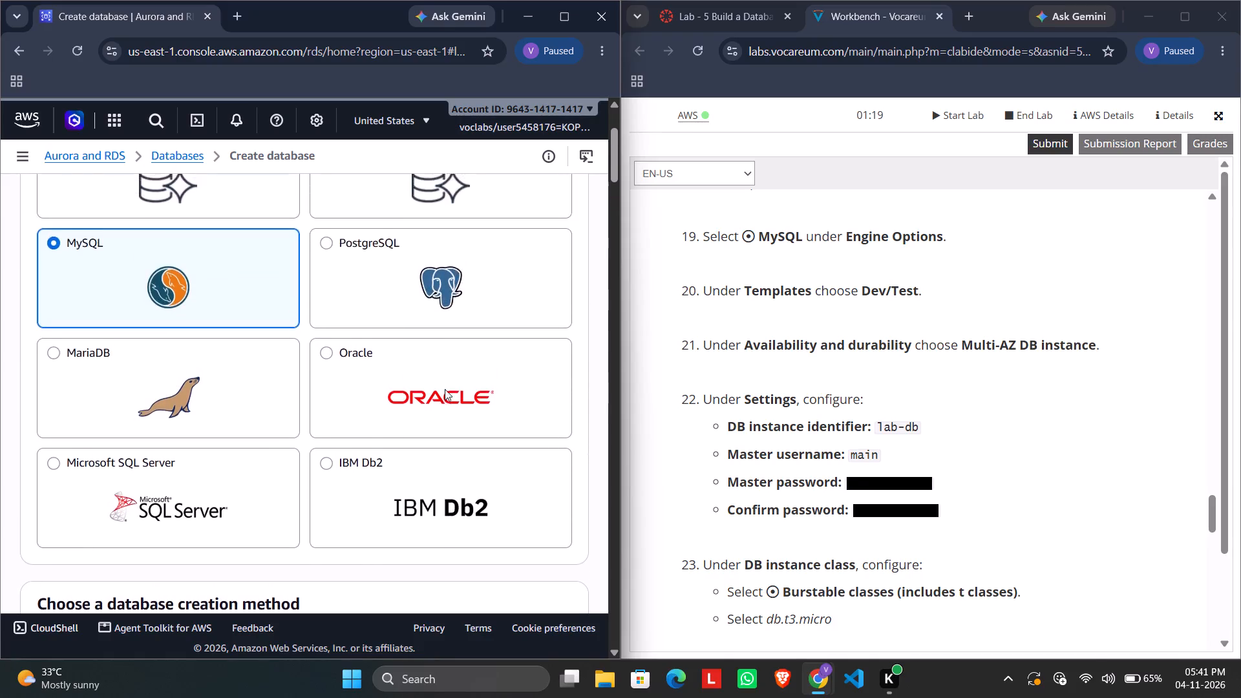
scroll(445, 389, "down", 2)
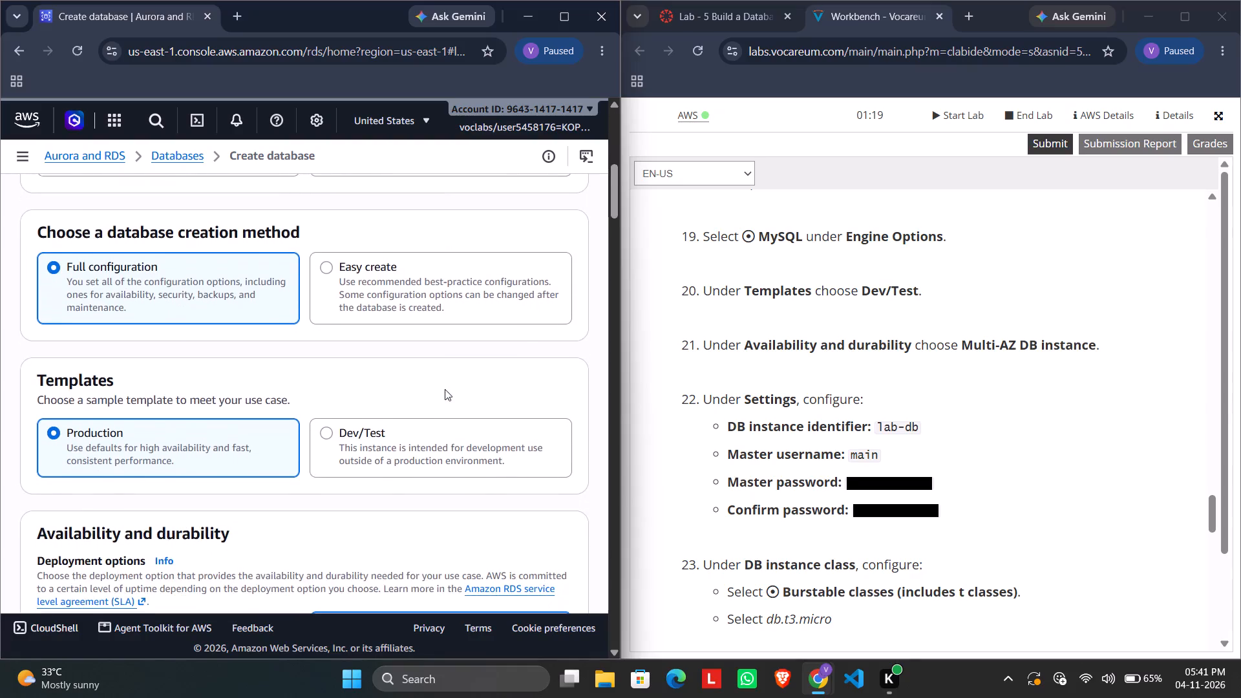
scroll(445, 389, "down", 1)
left_click(346, 433)
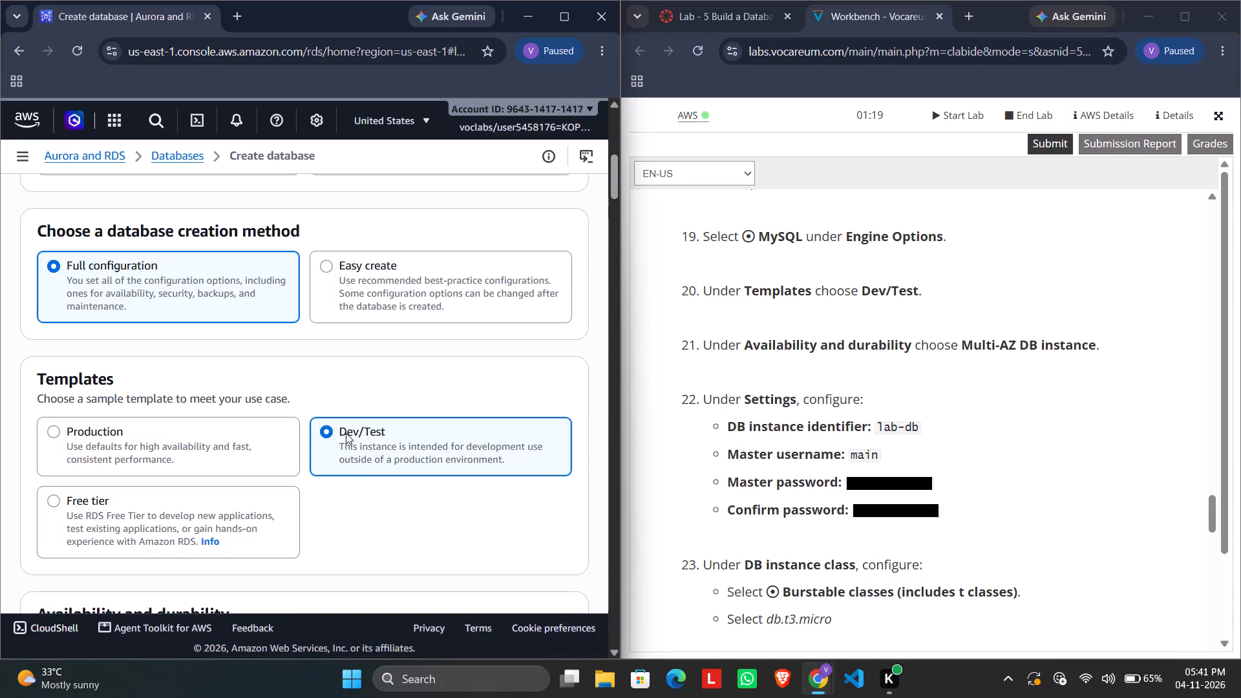
Copy lab-db from the lab instructions for use as the DB instance identifier in the database settings.
scroll(346, 433, "down", 3)
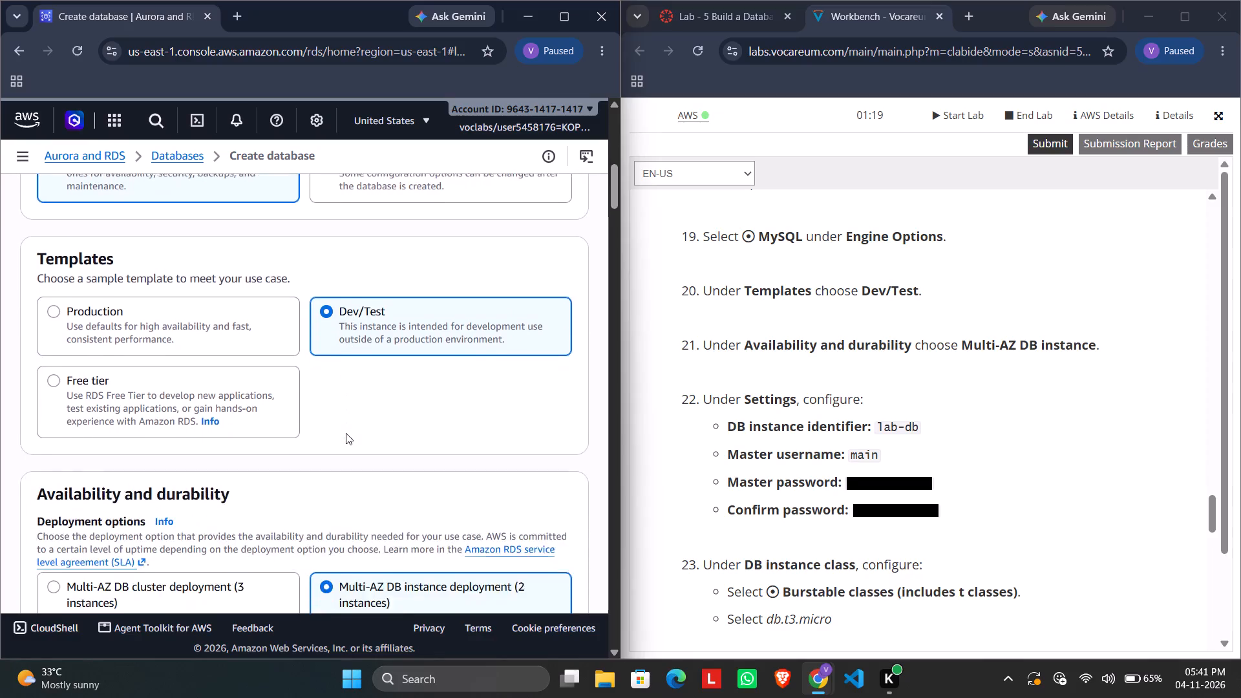
scroll(346, 433, "down", 4)
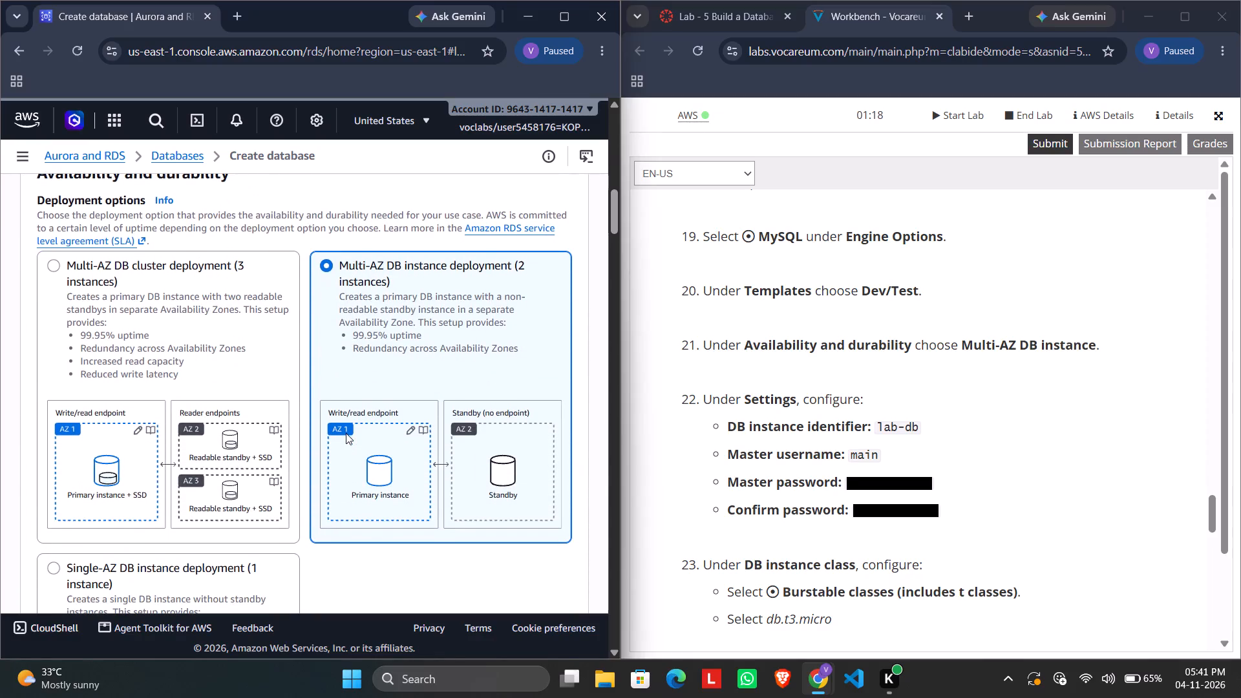
scroll(346, 433, "down", 2)
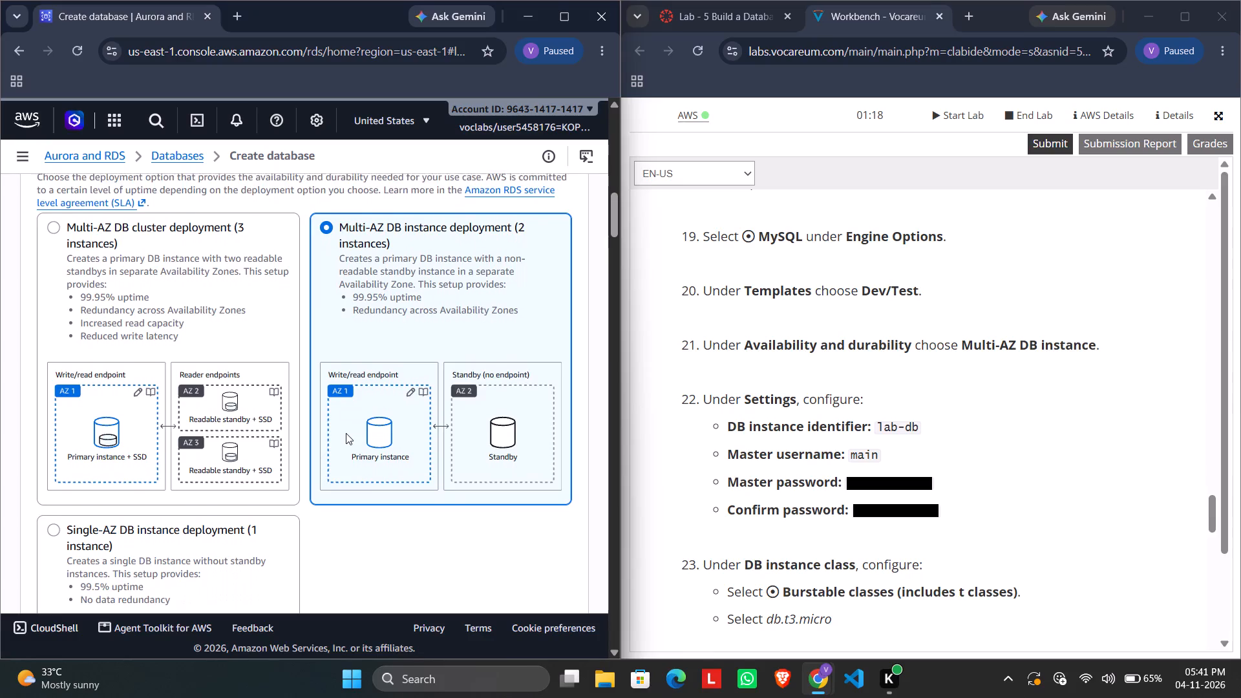
scroll(346, 433, "down", 4)
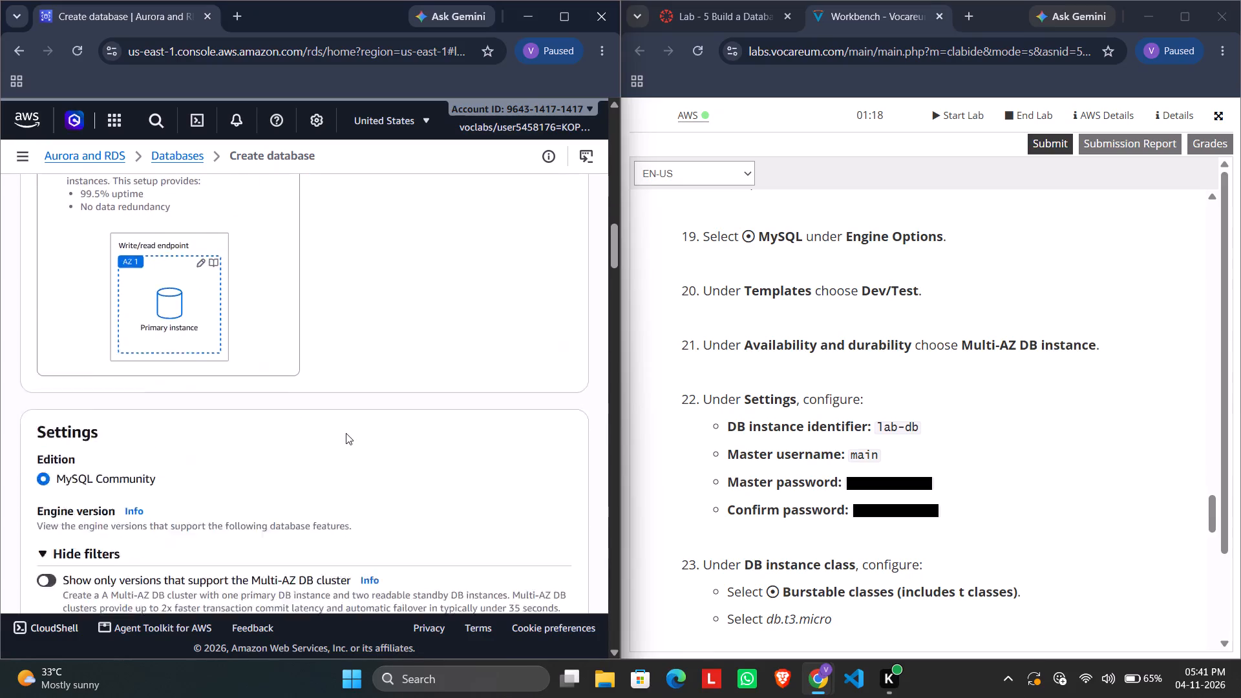
scroll(346, 433, "down", 2)
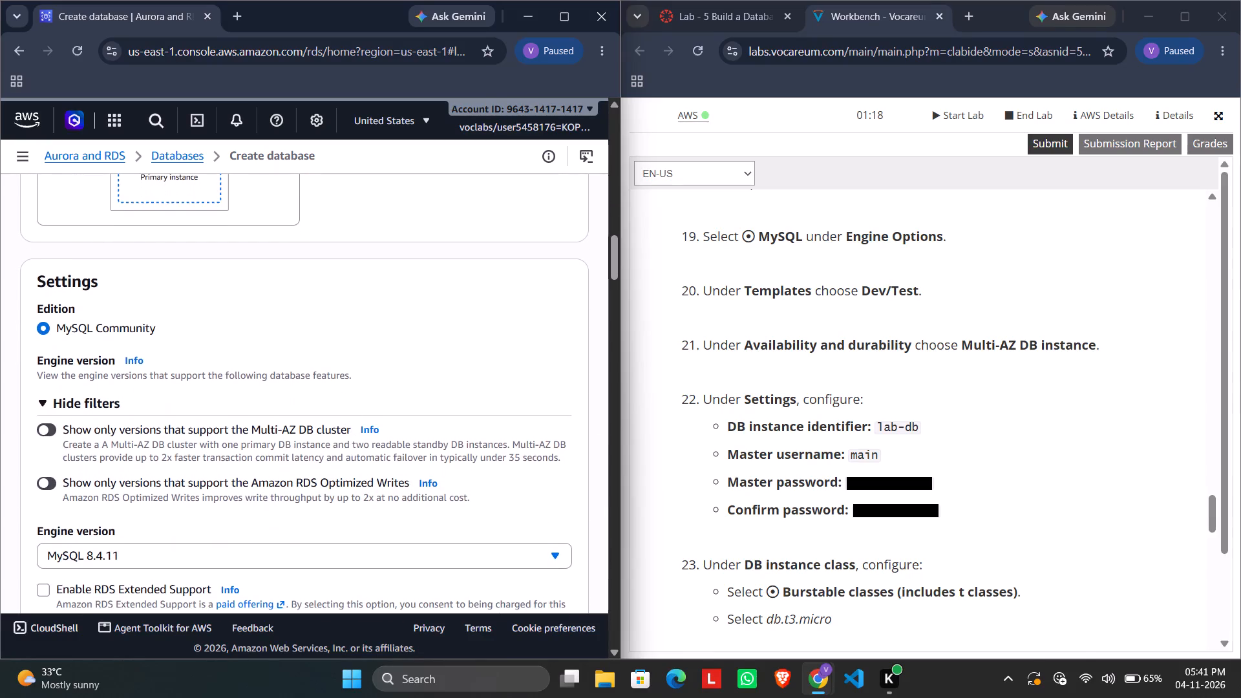
scroll(156, 410, "down", 1)
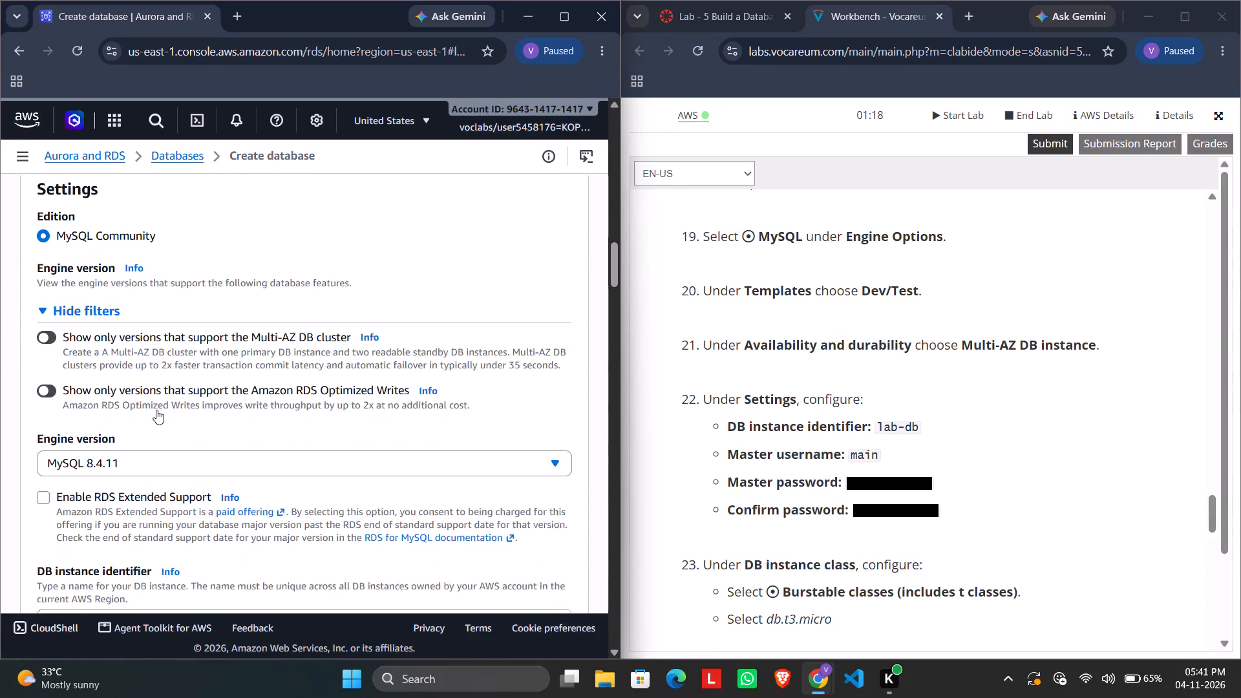
scroll(156, 410, "down", 1)
scroll(337, 436, "down", 2)
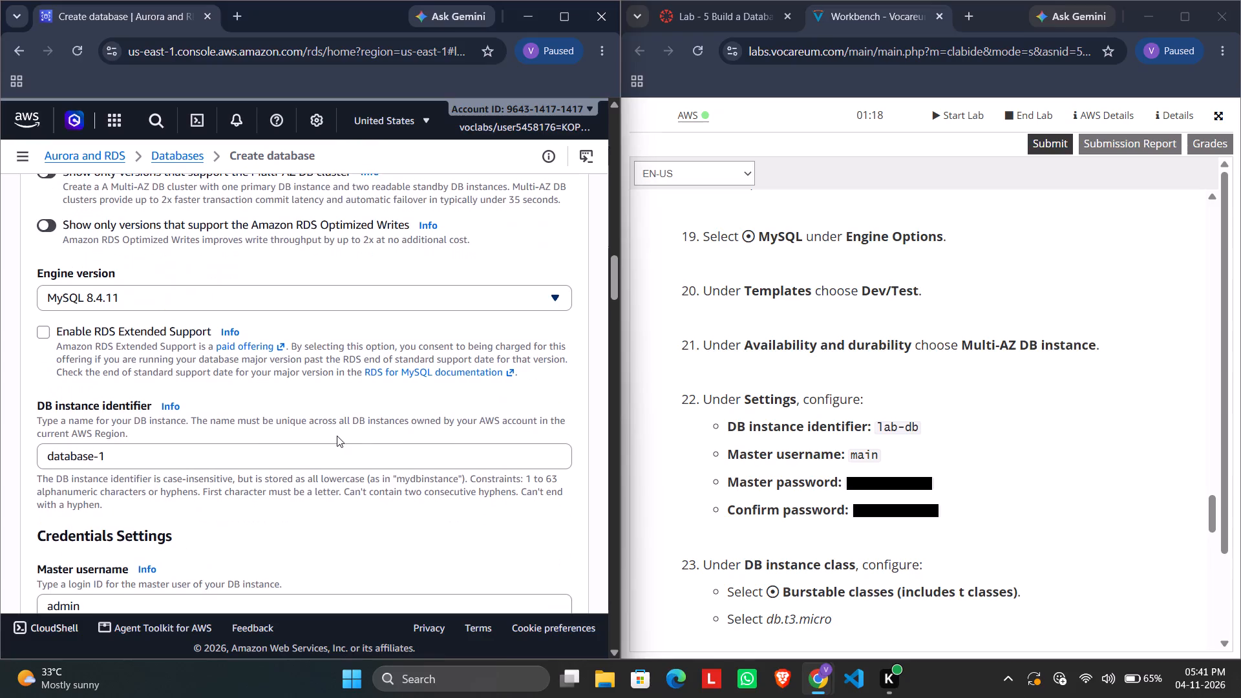
scroll(337, 436, "down", 1)
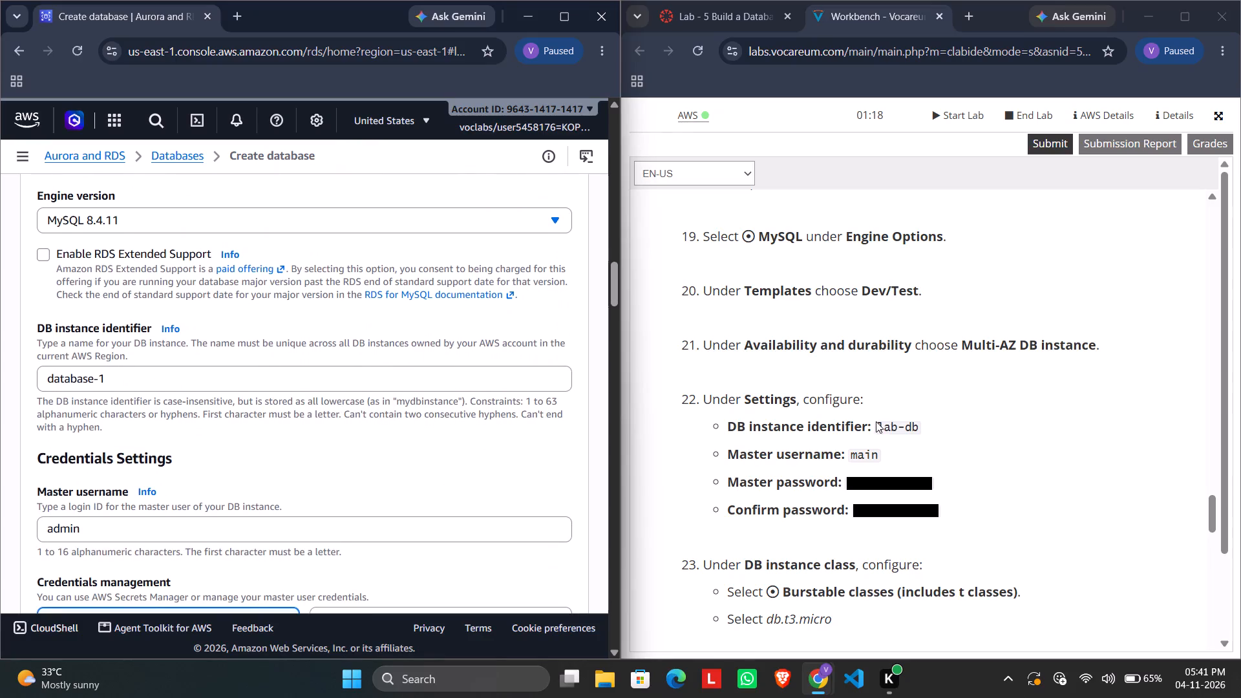
left_click_drag(876, 425, 928, 430)
key("ctrl+c")
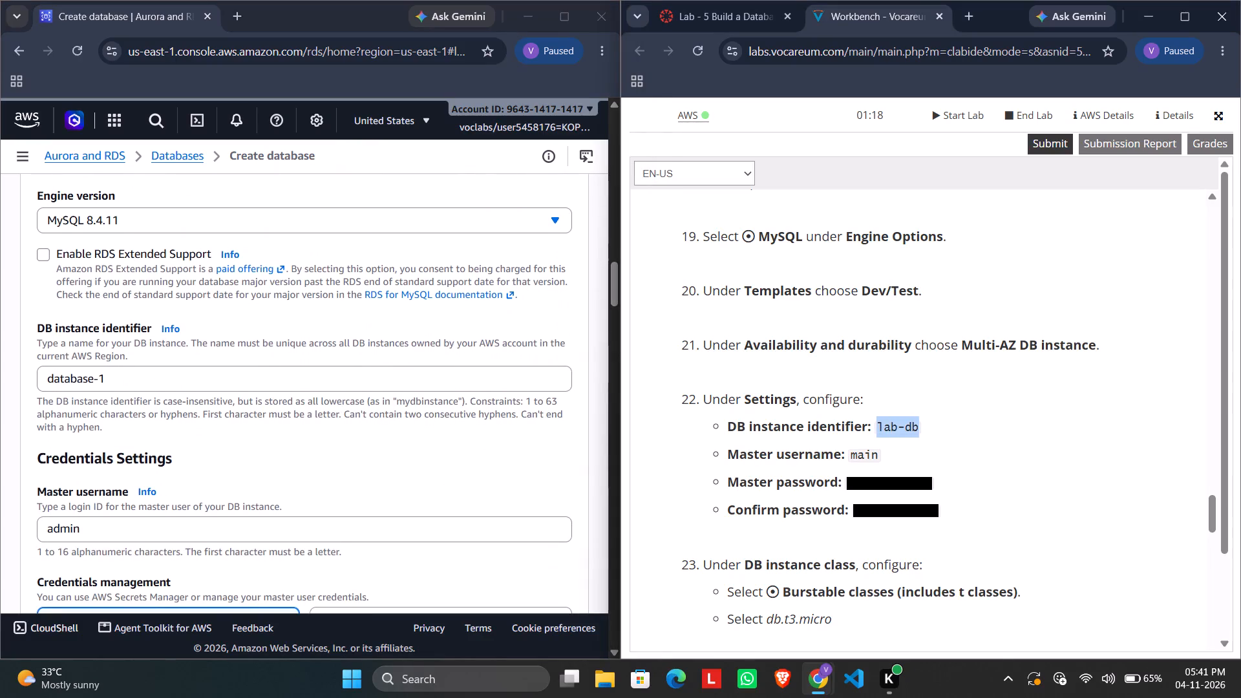
left_click(450, 379, "ctrl")
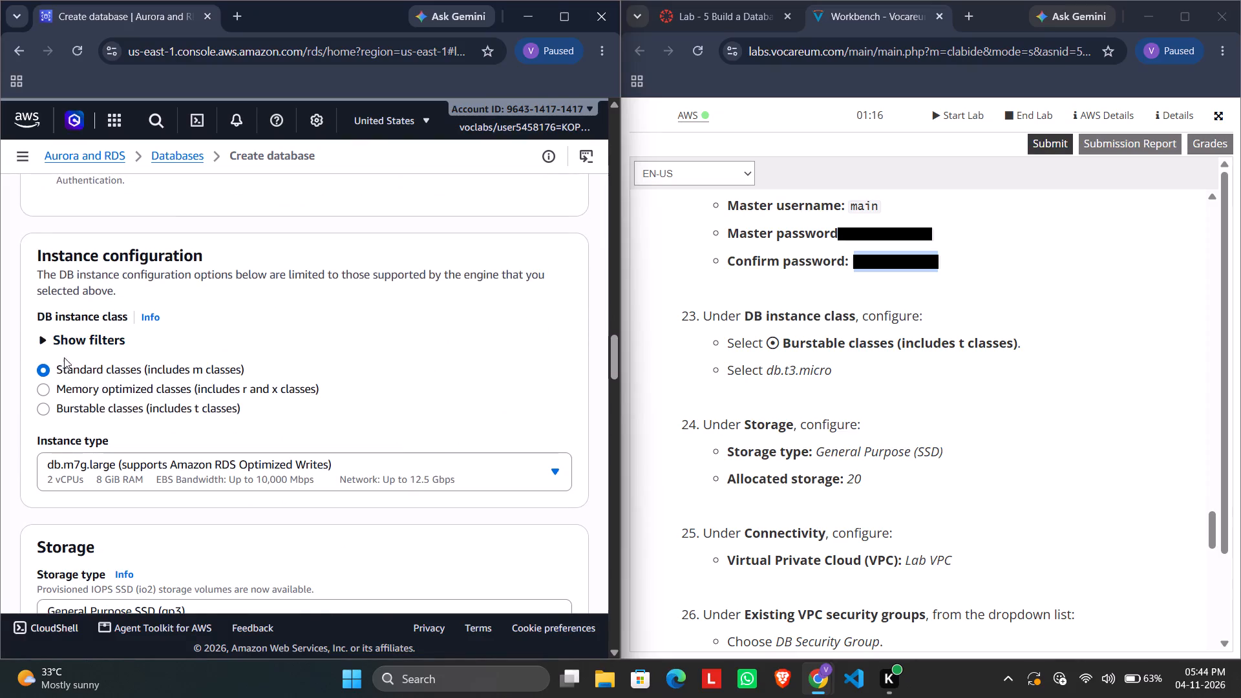
Set the DB instance class to Burstable classes (includes t classes) with the db.t3.micro instance type.
left_click(80, 408)
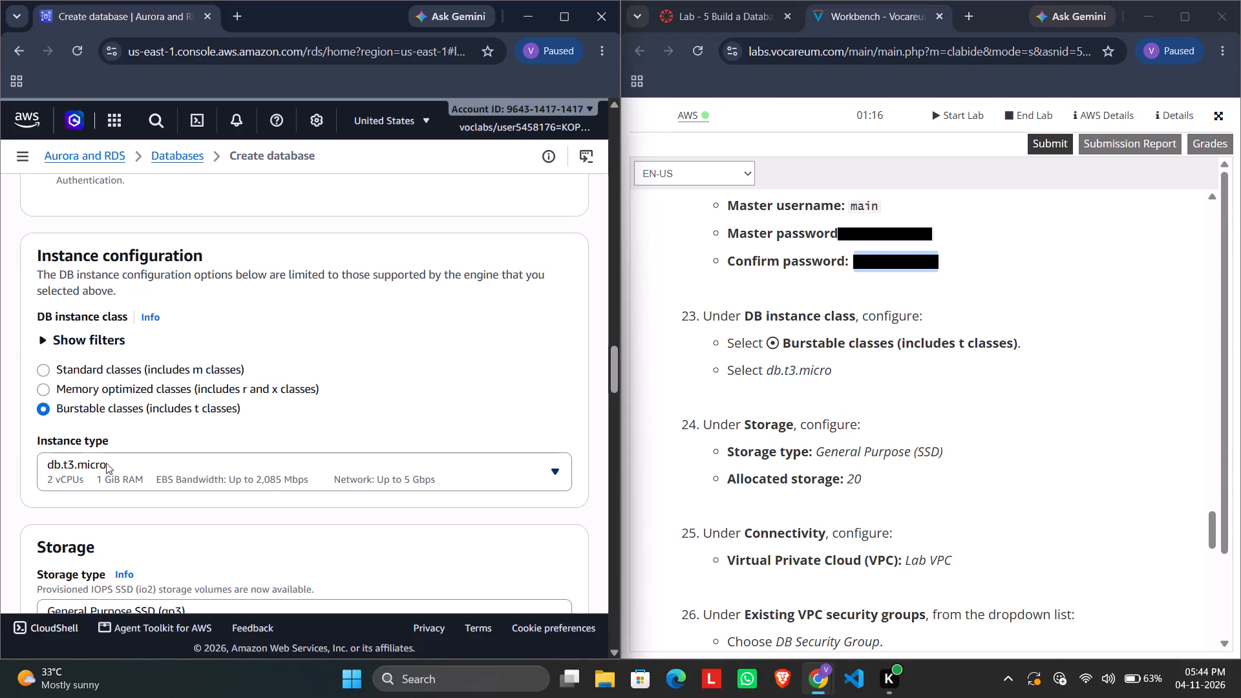
scroll(106, 463, "down", 1)
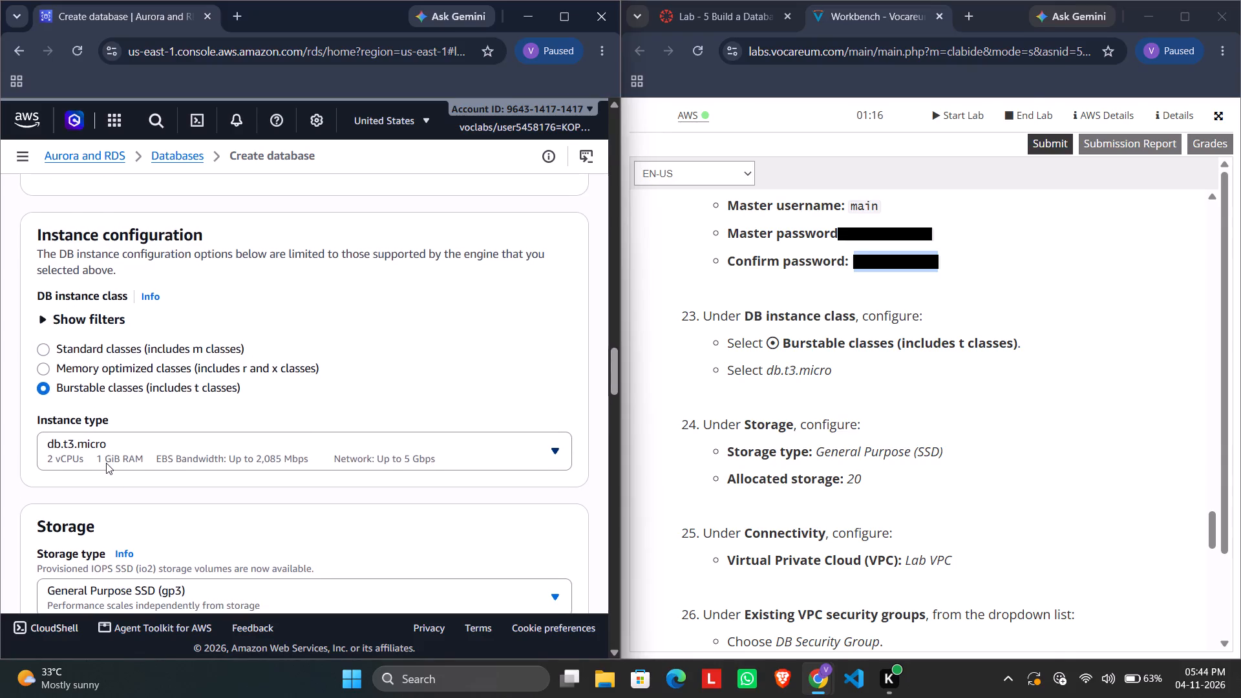
scroll(106, 463, "down", 1)
left_click(106, 463)
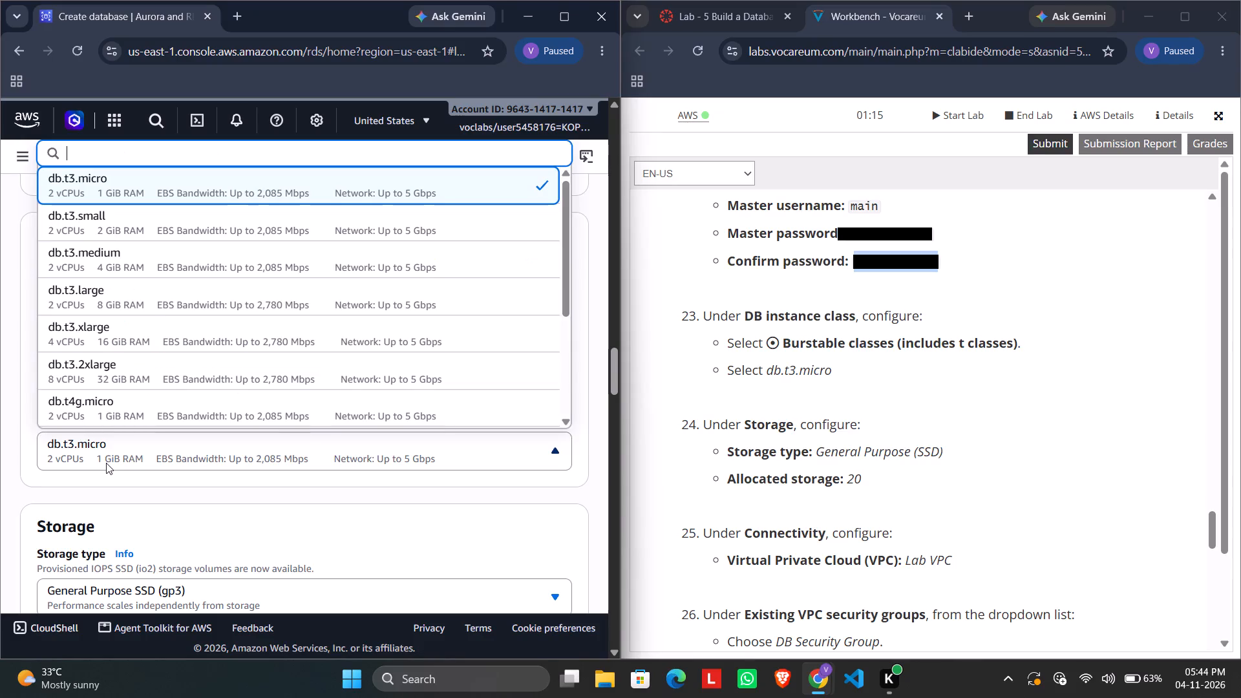
left_click(106, 463)
Switch the storage type to General Purpose SSD (gp2) and back to General Purpose SSD (gp3).
scroll(106, 463, "down", 3)
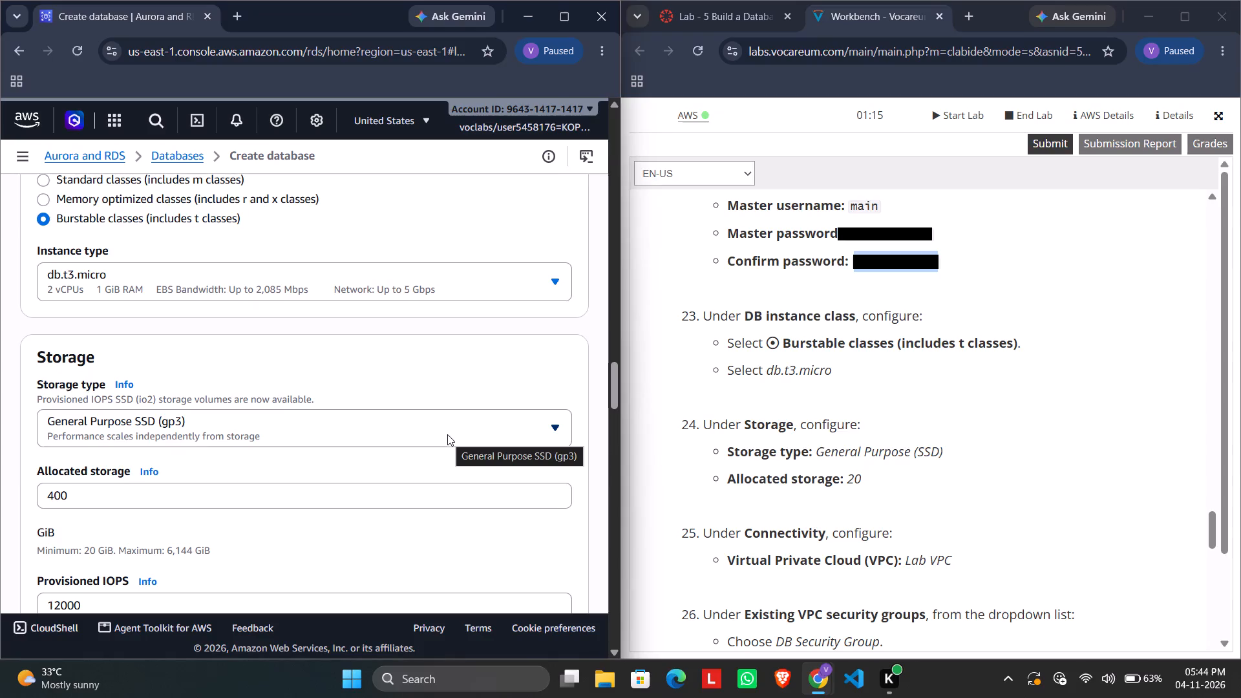
left_click(447, 434)
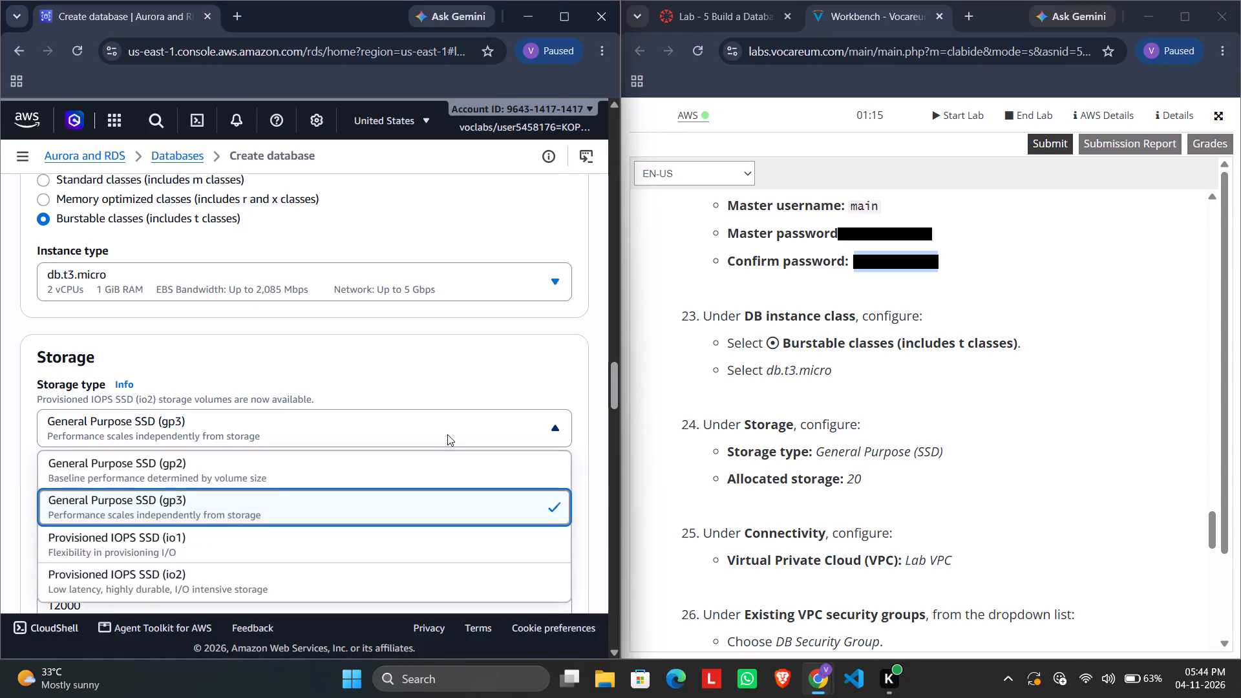
left_click(366, 475)
left_click(306, 428)
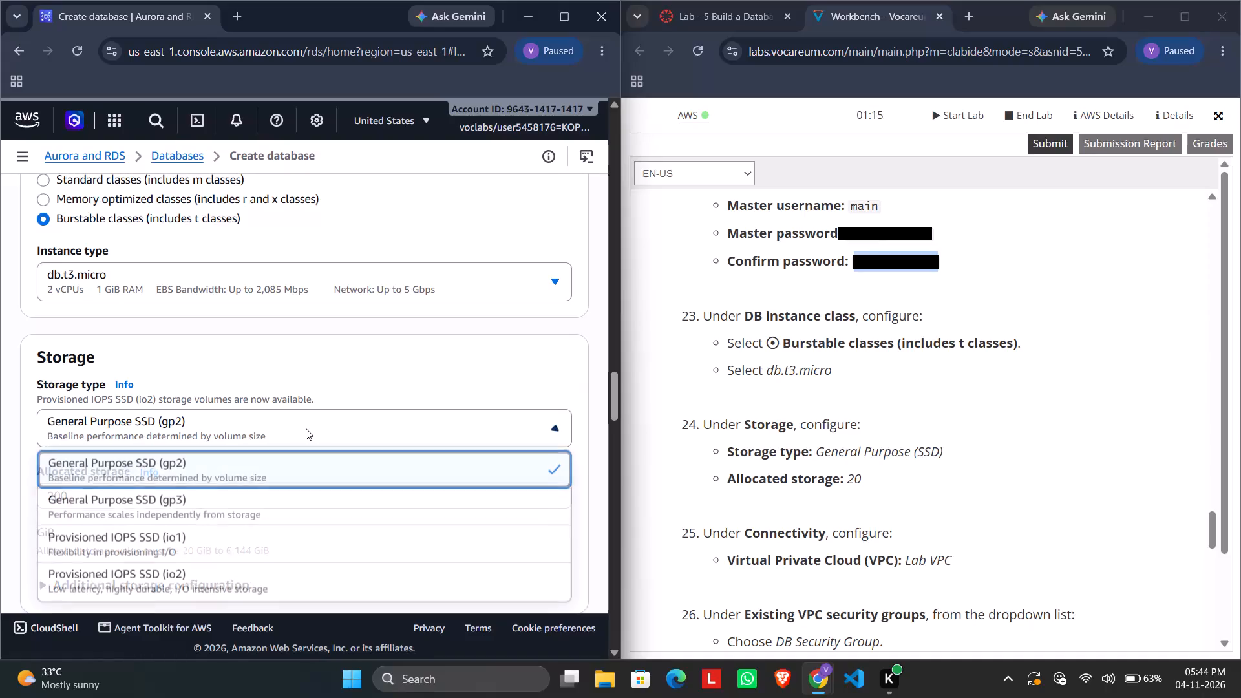
left_click(237, 492)
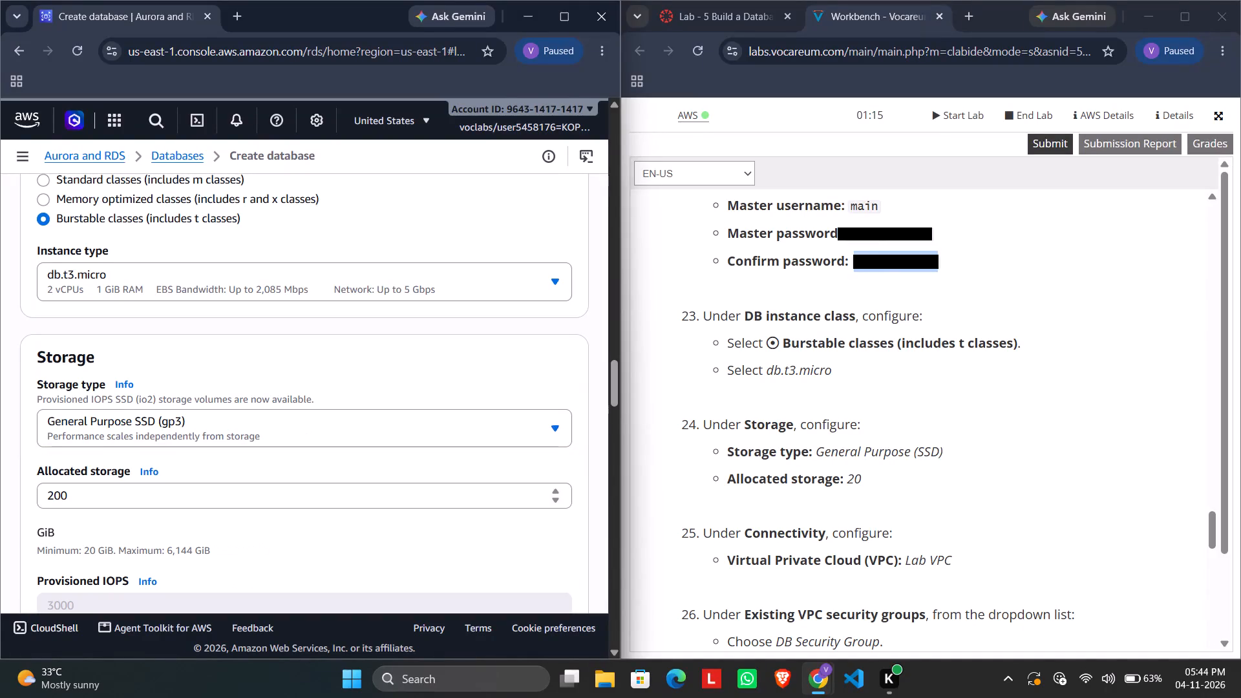
Set the allocated storage to 20 GiB.
left_click(180, 499)
key("BackSpace")
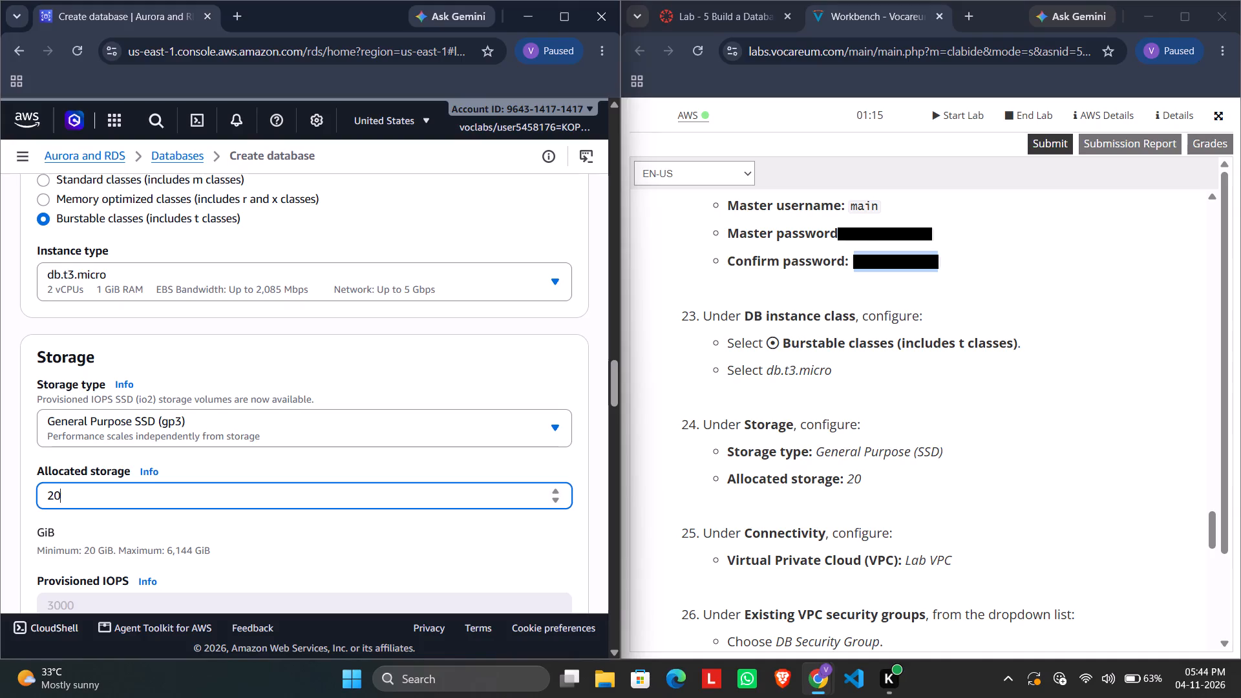
Set the virtual private cloud in the Connectivity settings to Lab VPC.
scroll(180, 499, "down", 3)
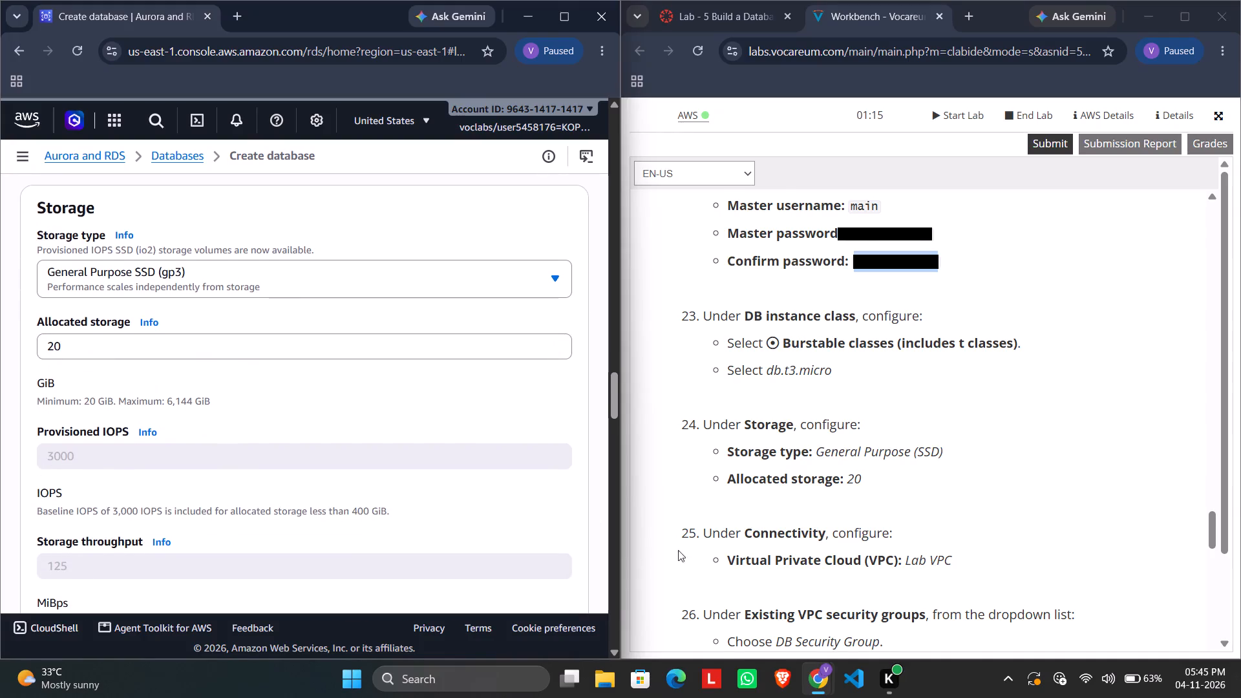
scroll(710, 551, "down", 1)
scroll(303, 440, "down", 3)
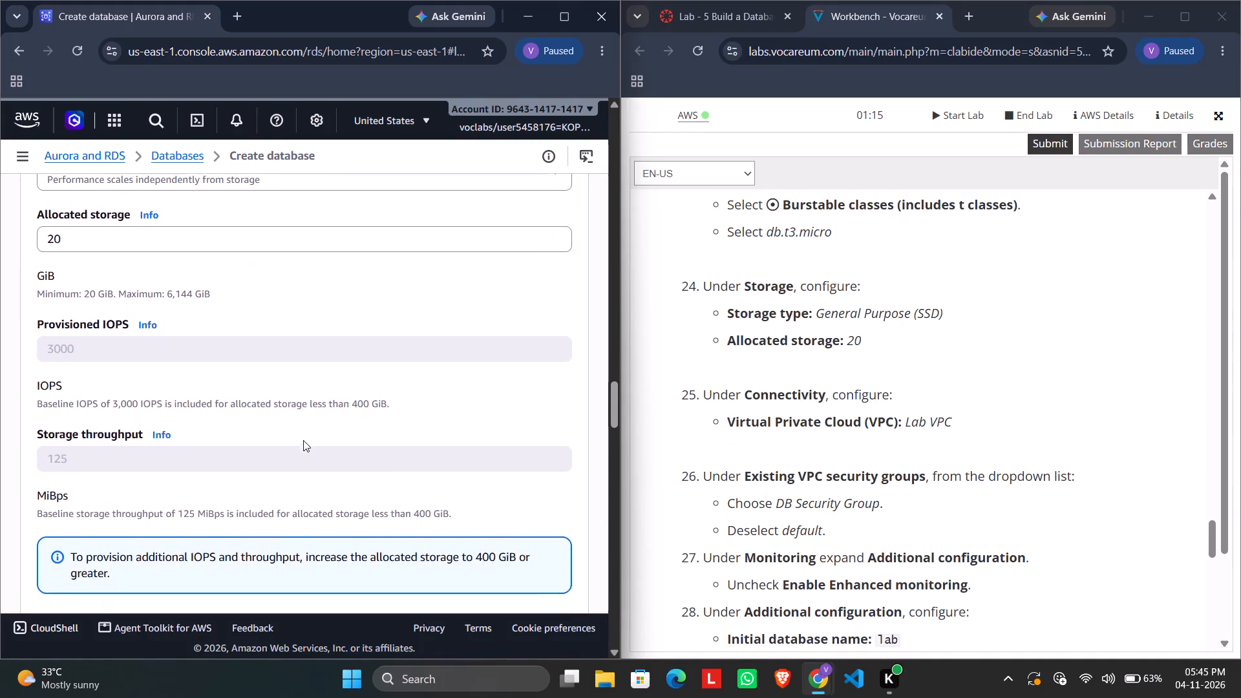
scroll(303, 440, "down", 3)
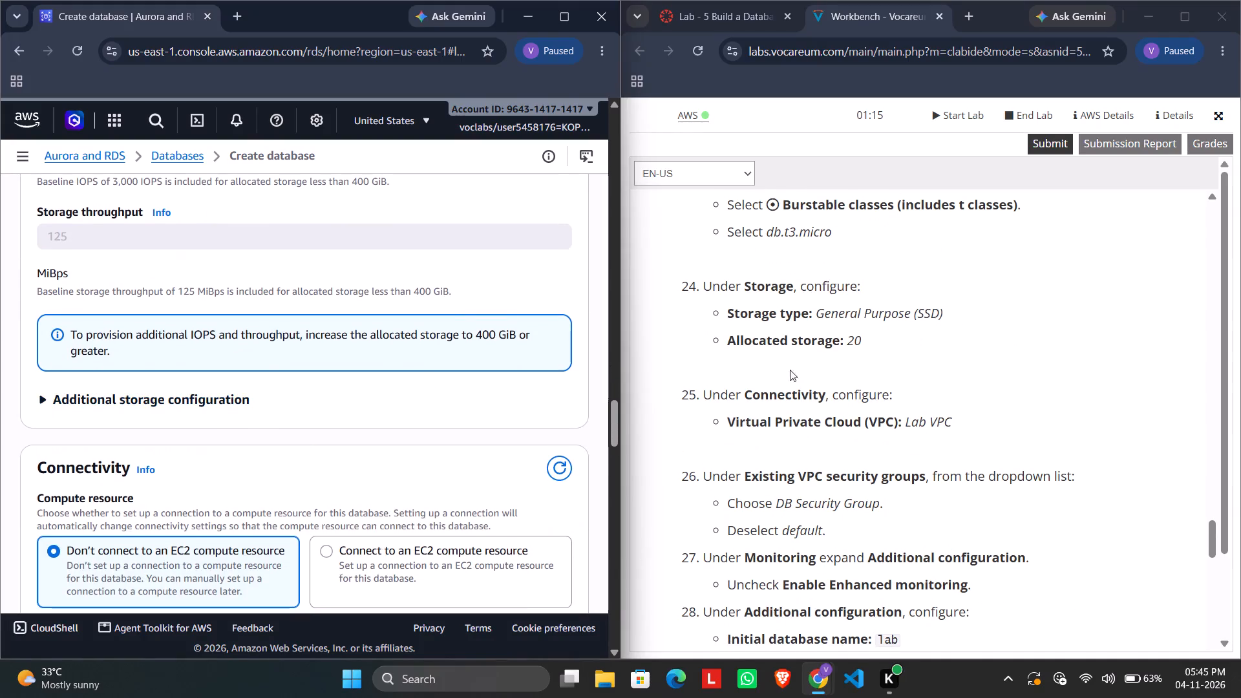
scroll(838, 386, "down", 3)
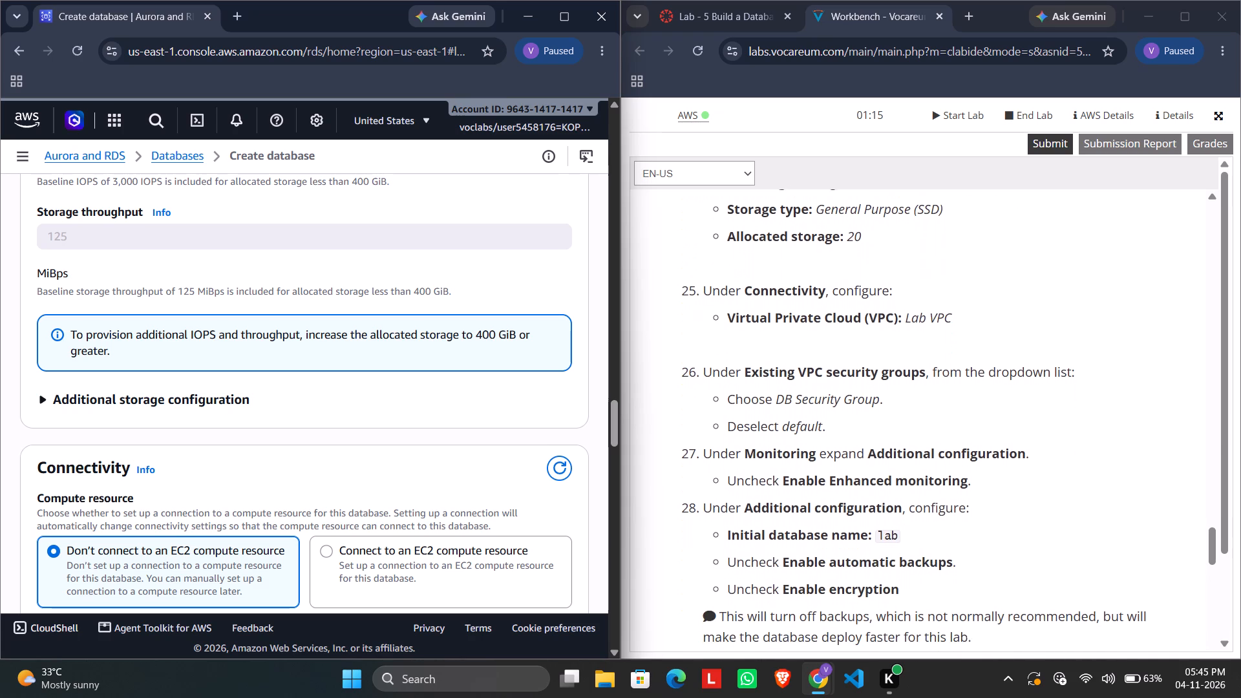
scroll(838, 386, "down", 1)
scroll(405, 413, "down", 1)
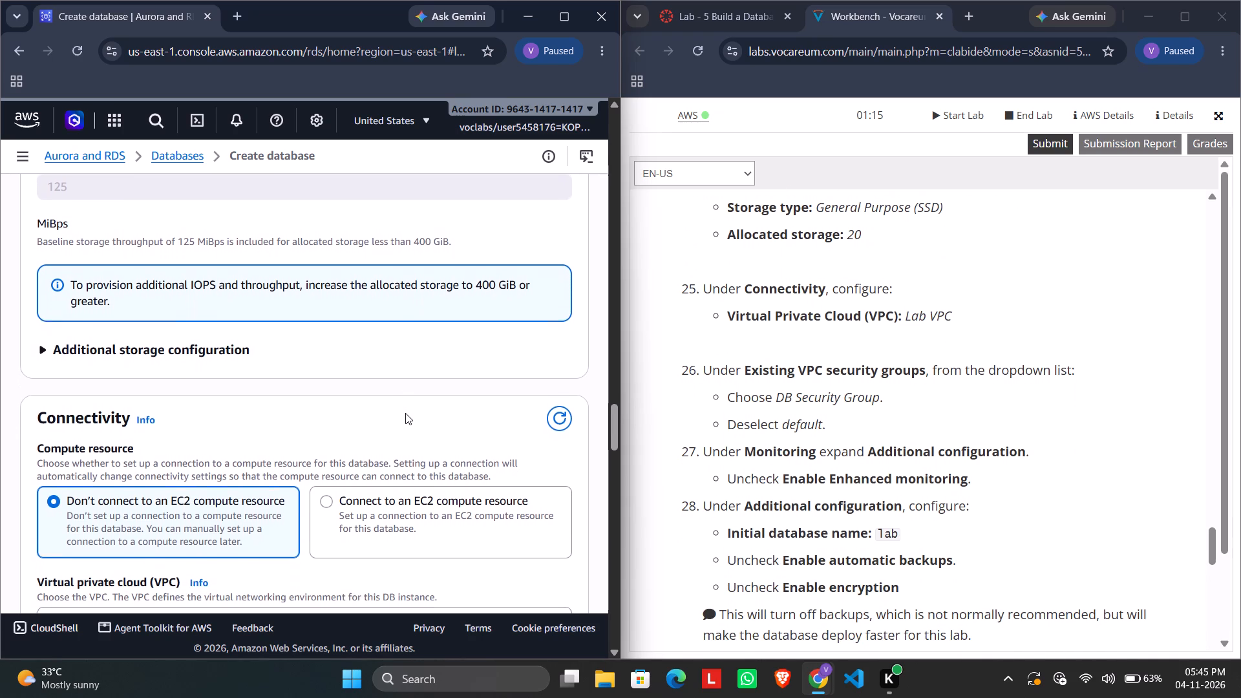
scroll(405, 413, "down", 1)
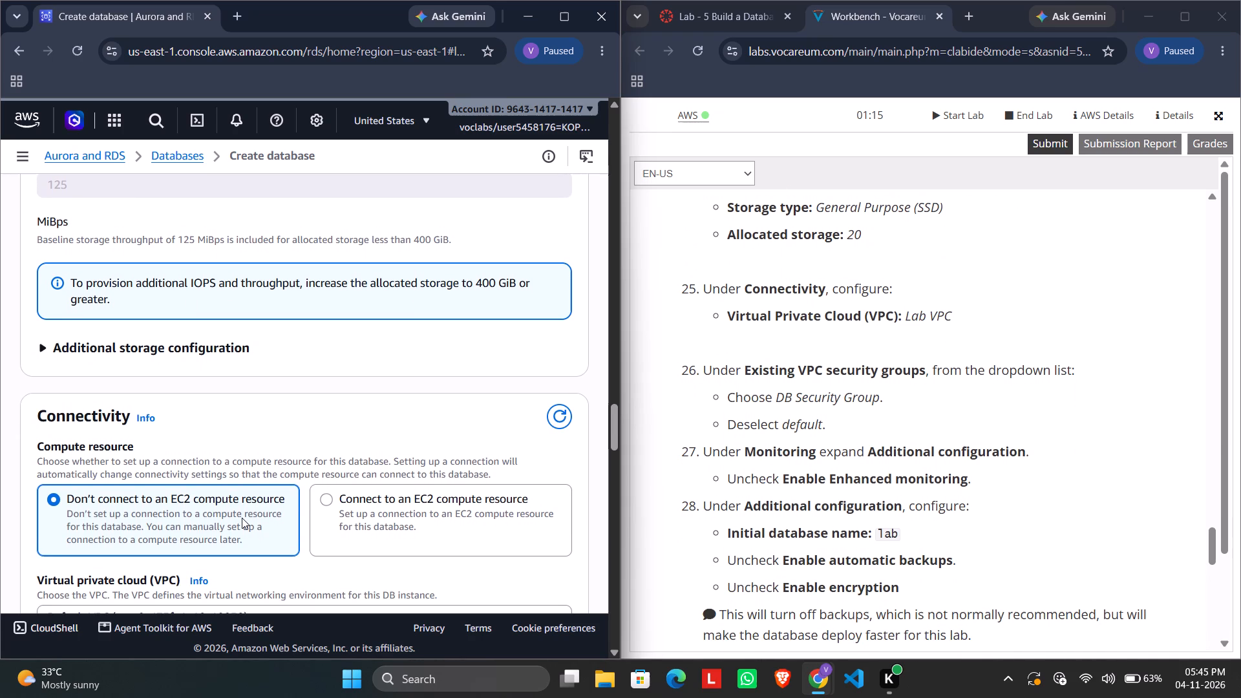
scroll(379, 522, "down", 1)
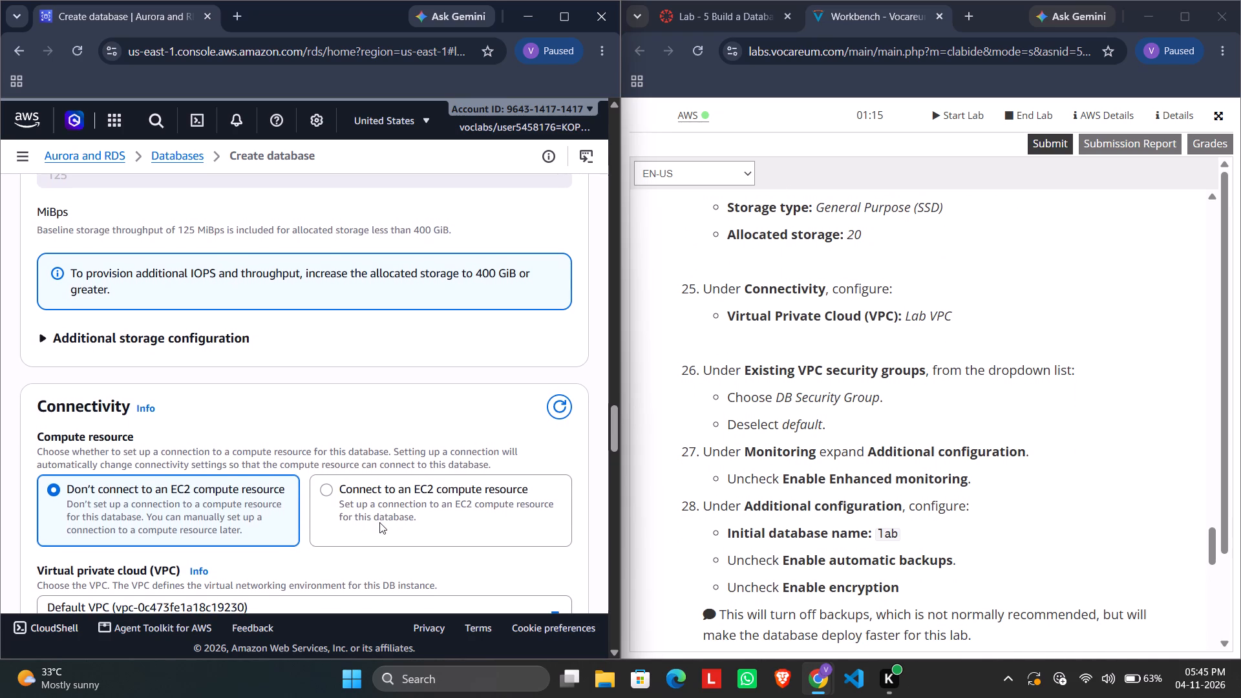
scroll(835, 408, "down", 1)
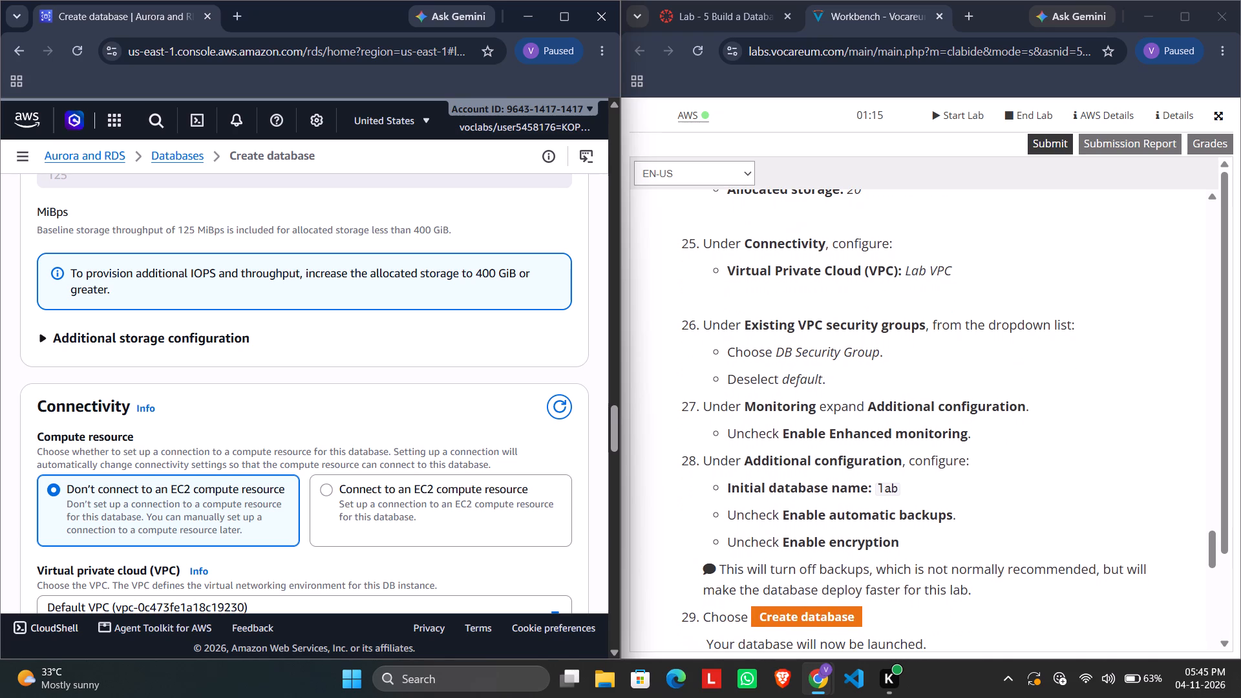
scroll(371, 467, "down", 1)
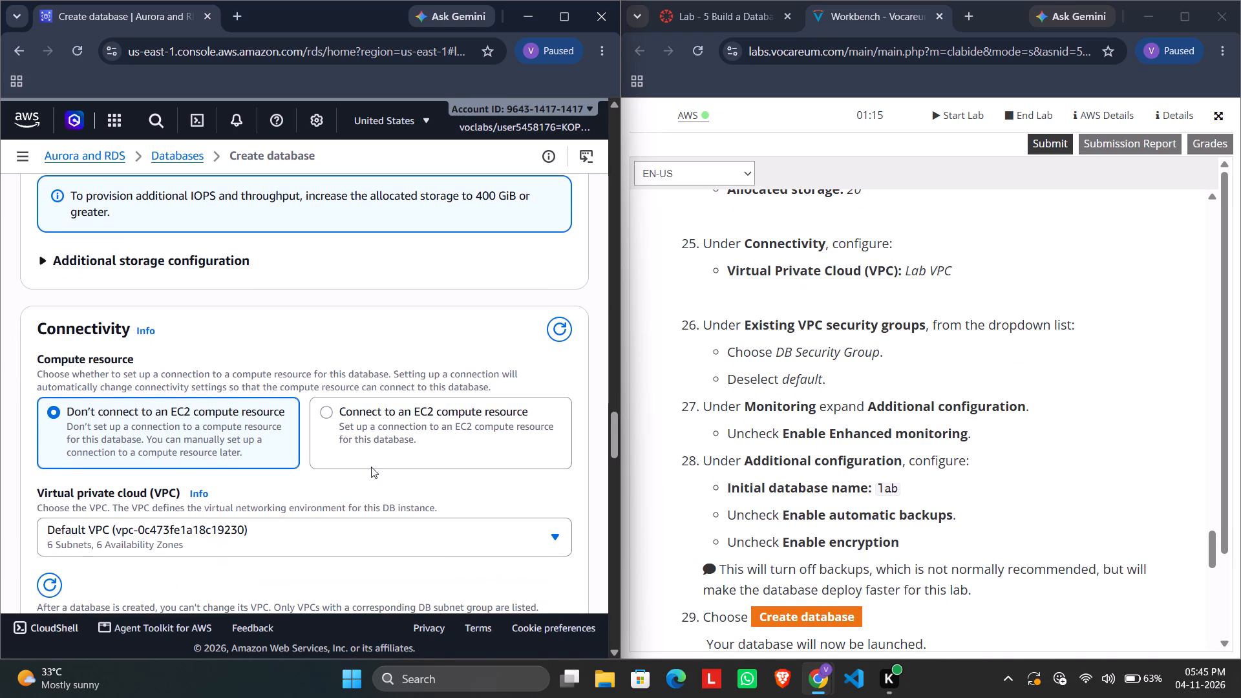
left_click(275, 534)
left_click(275, 534)
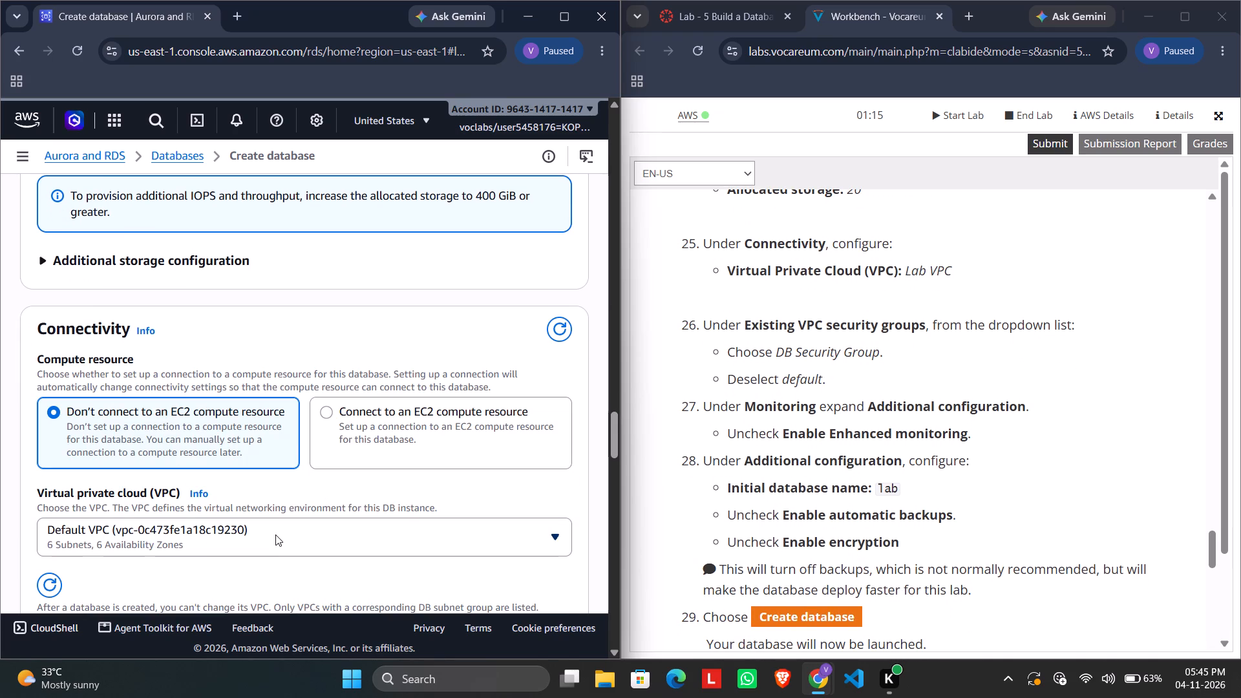
left_click(275, 534)
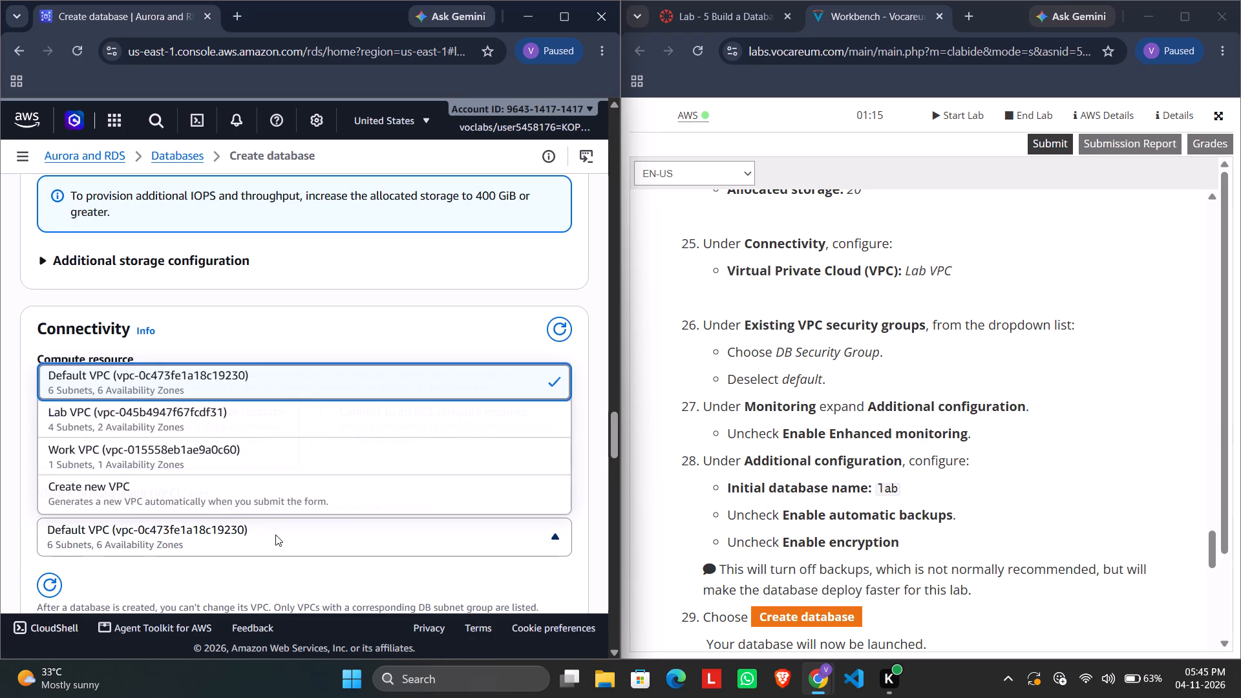
left_click(214, 419)
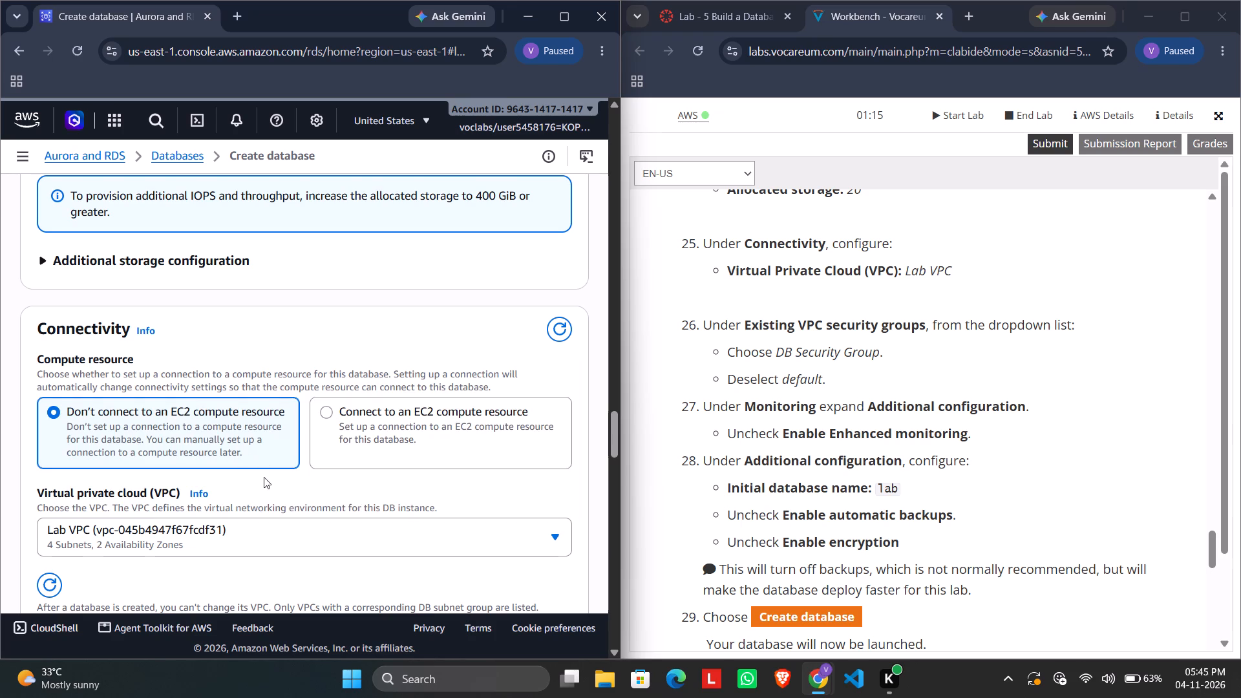
Select Web Security Group and deselect default in the existing VPC security groups for the database.
scroll(264, 477, "down", 3)
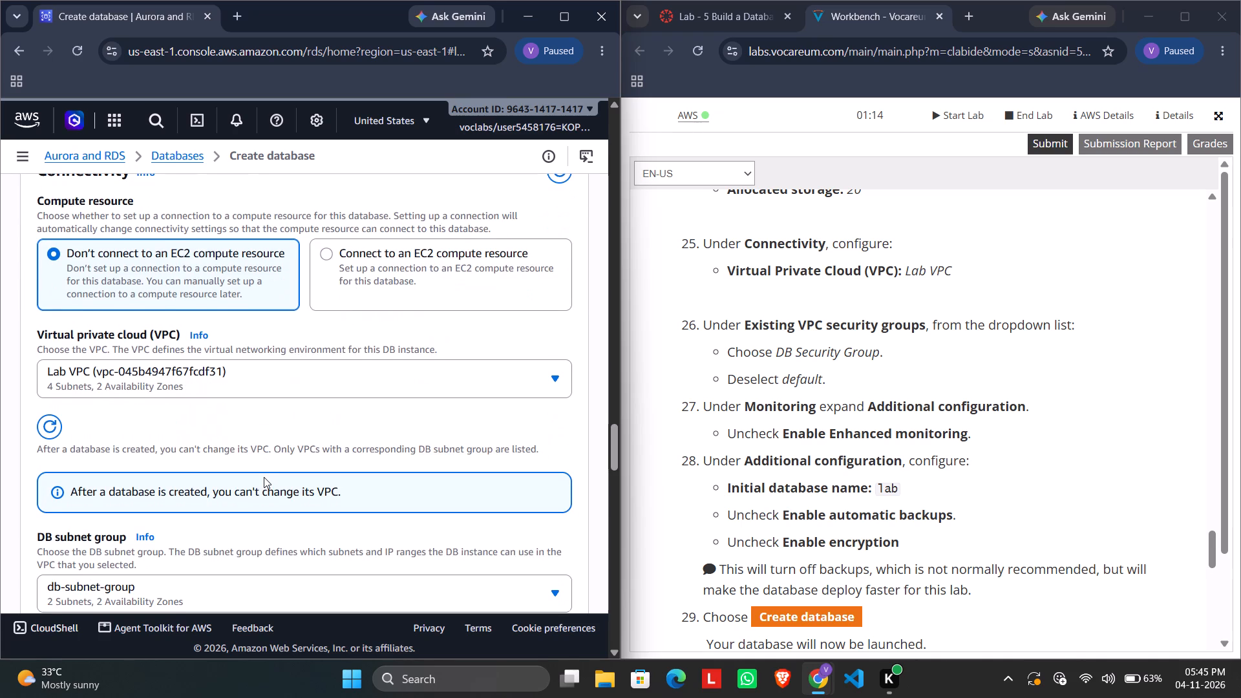
scroll(780, 412, "up", 1)
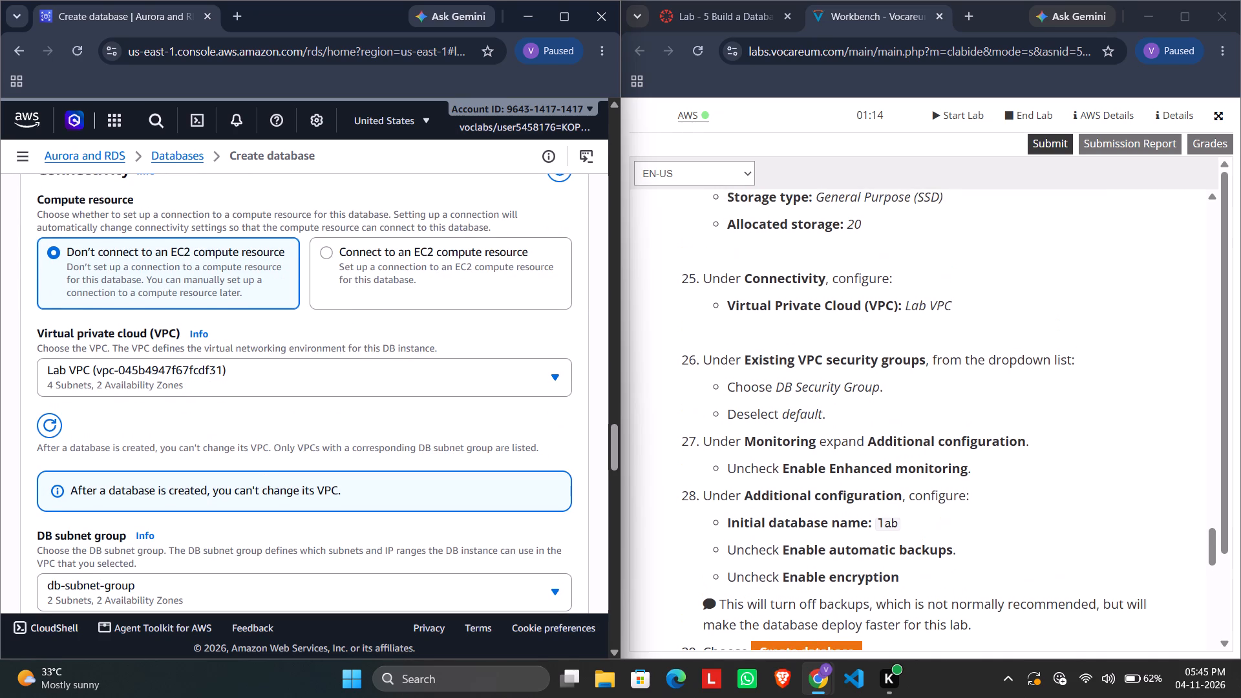
scroll(780, 412, "up", 1)
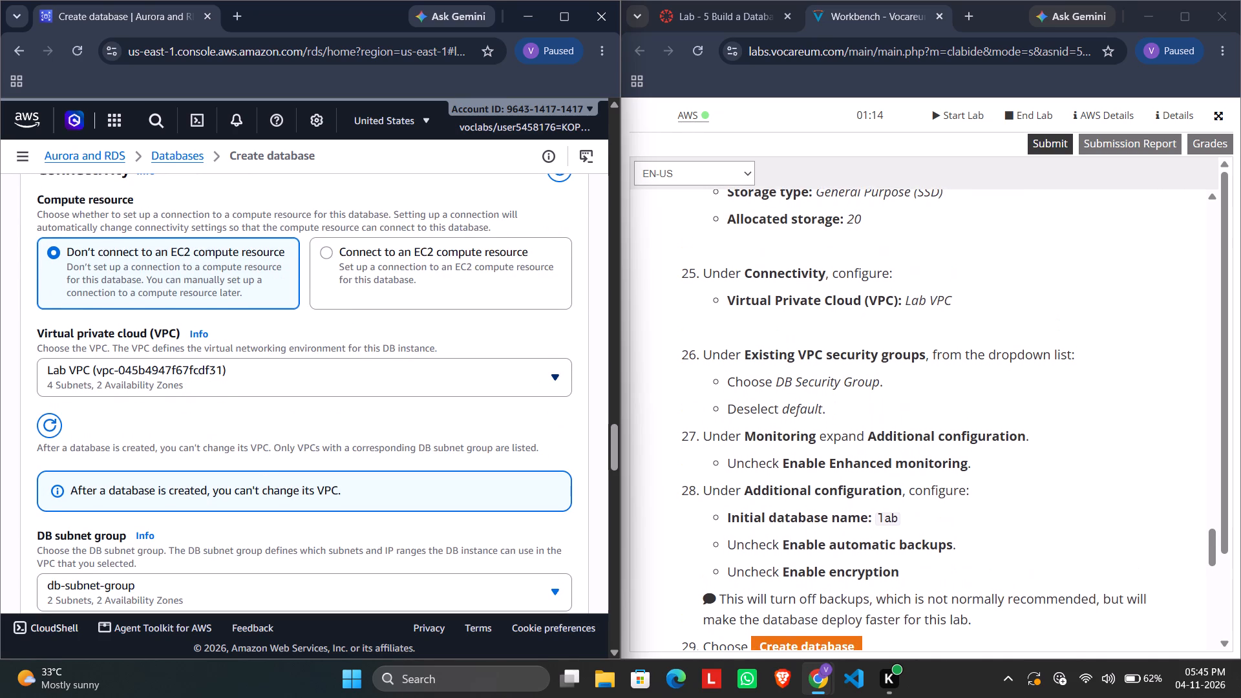
scroll(375, 348, "up", 1)
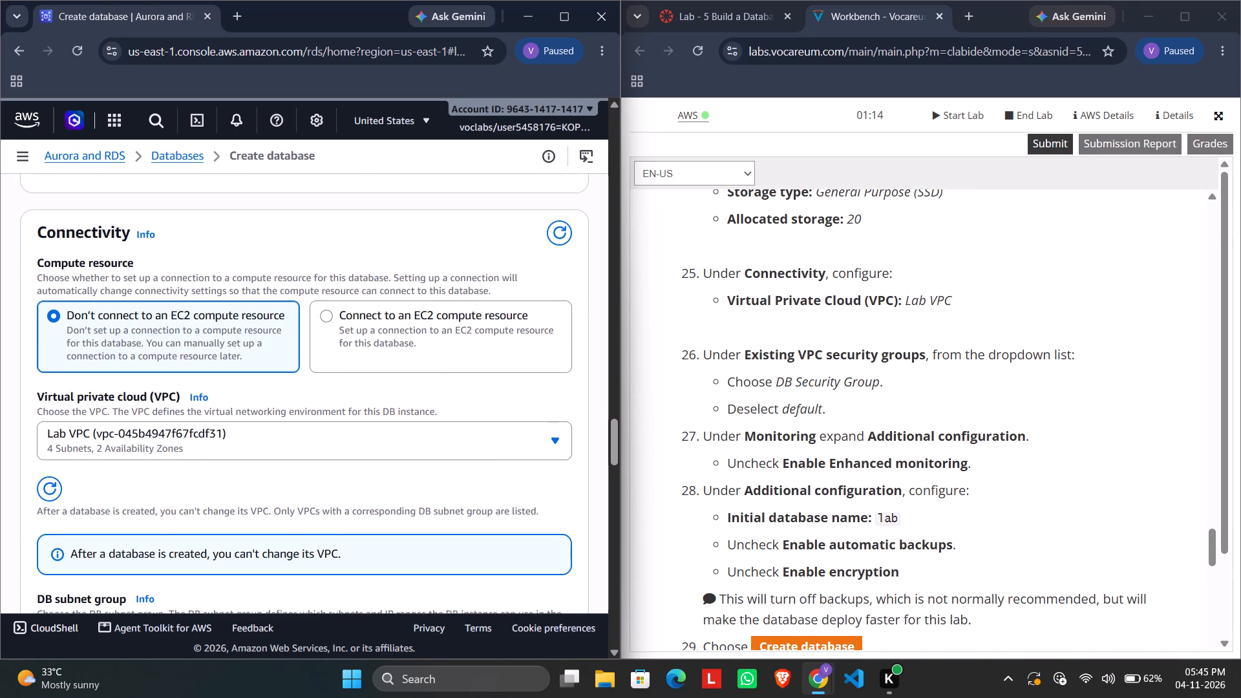
scroll(375, 348, "up", 1)
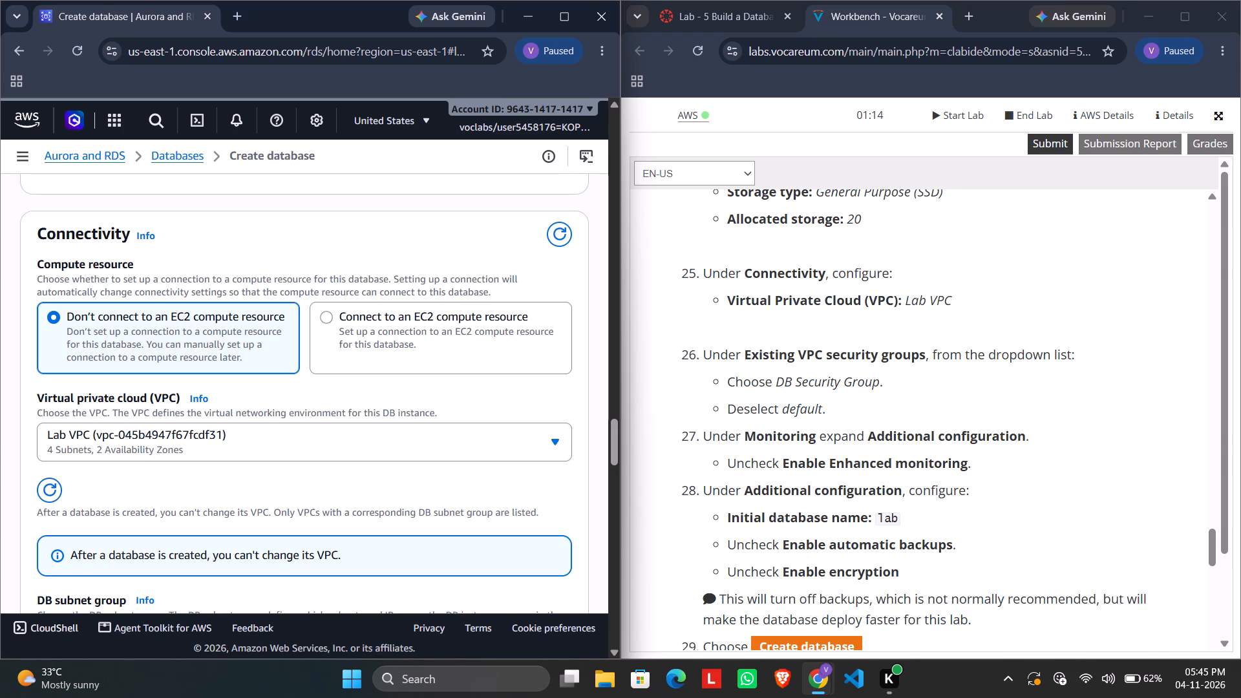
scroll(315, 418, "down", 1)
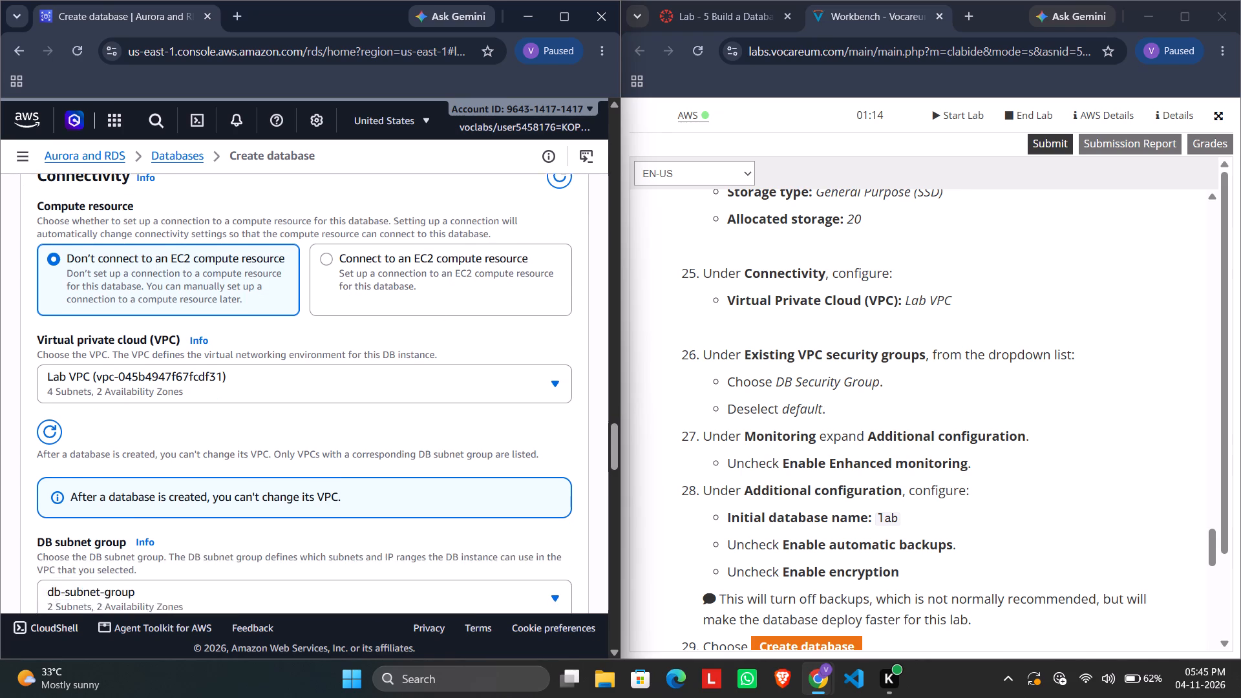
scroll(315, 418, "down", 1)
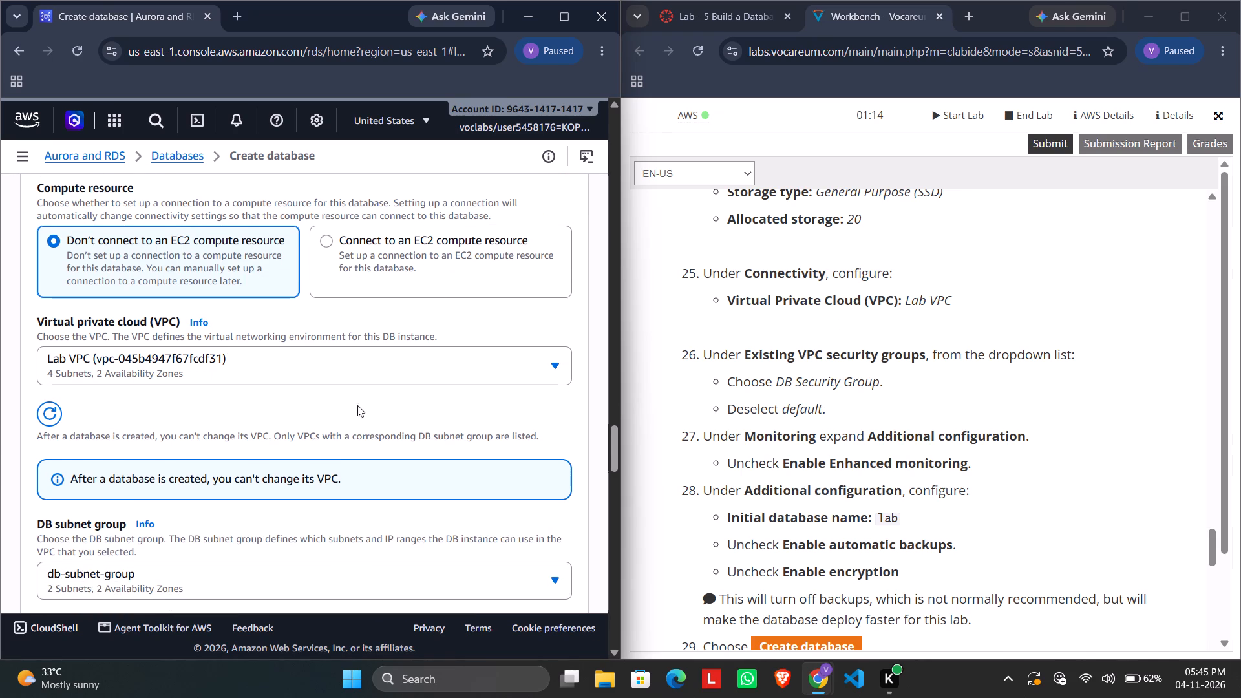
scroll(237, 476, "down", 4)
scroll(237, 476, "right", 1)
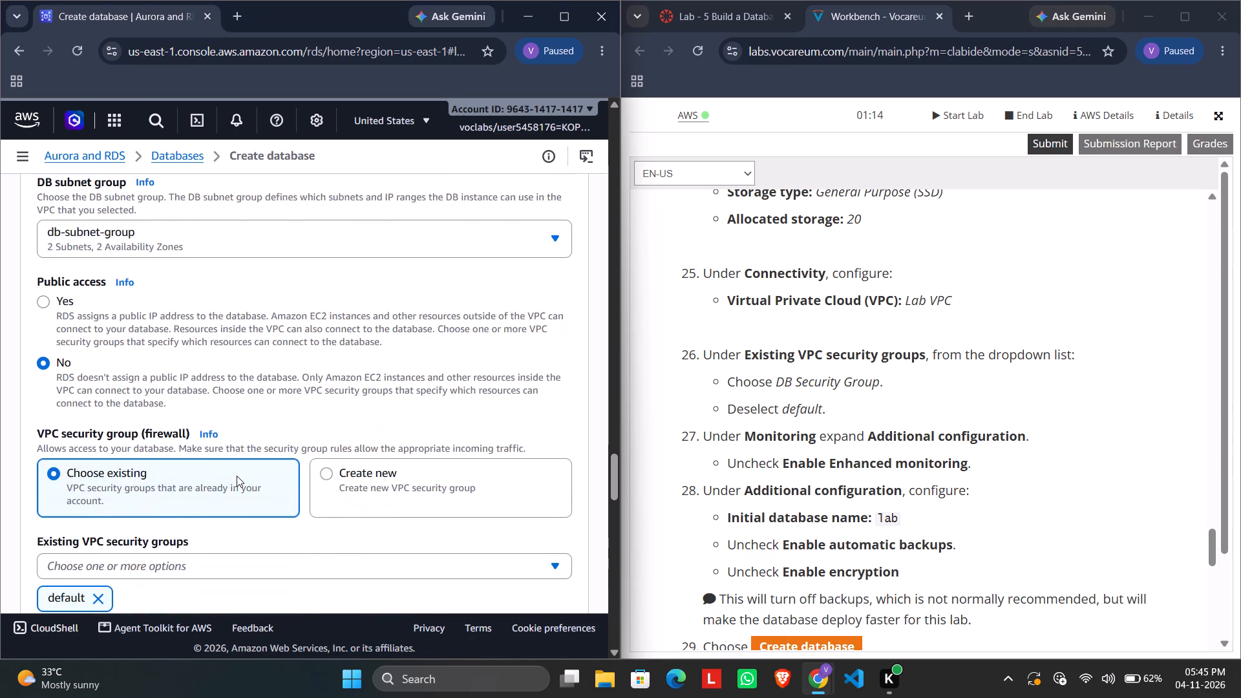
scroll(237, 476, "right", 2)
left_click(223, 467)
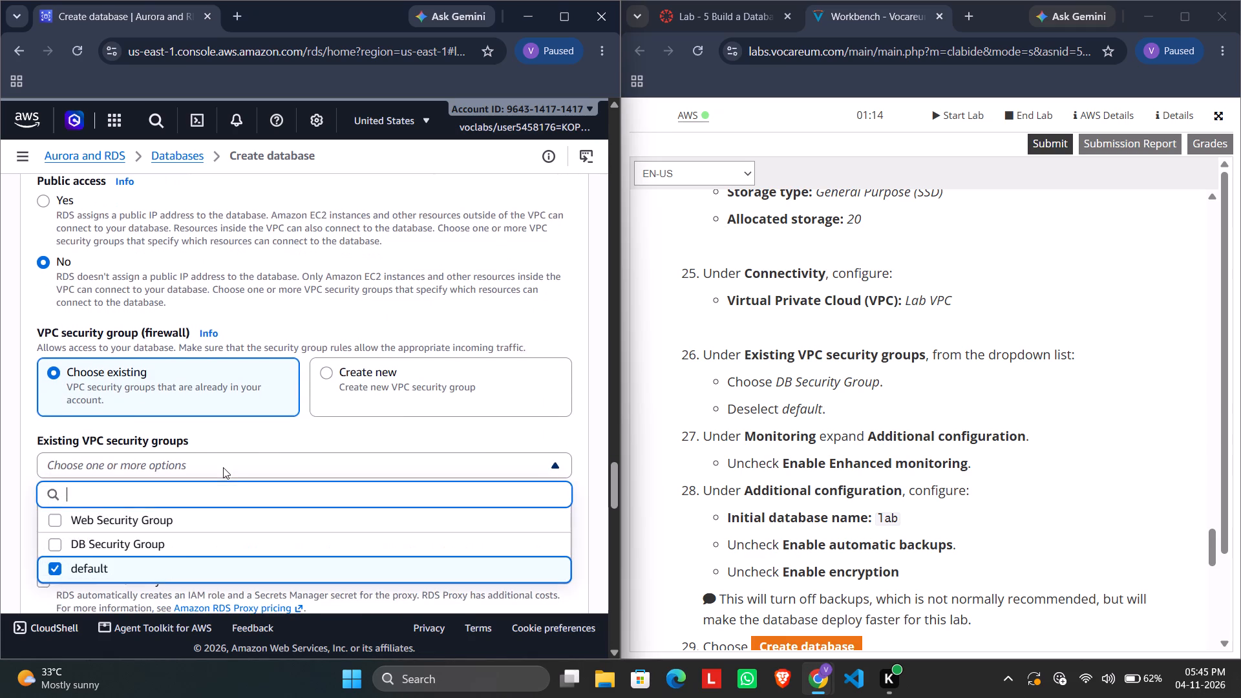
left_click(59, 524)
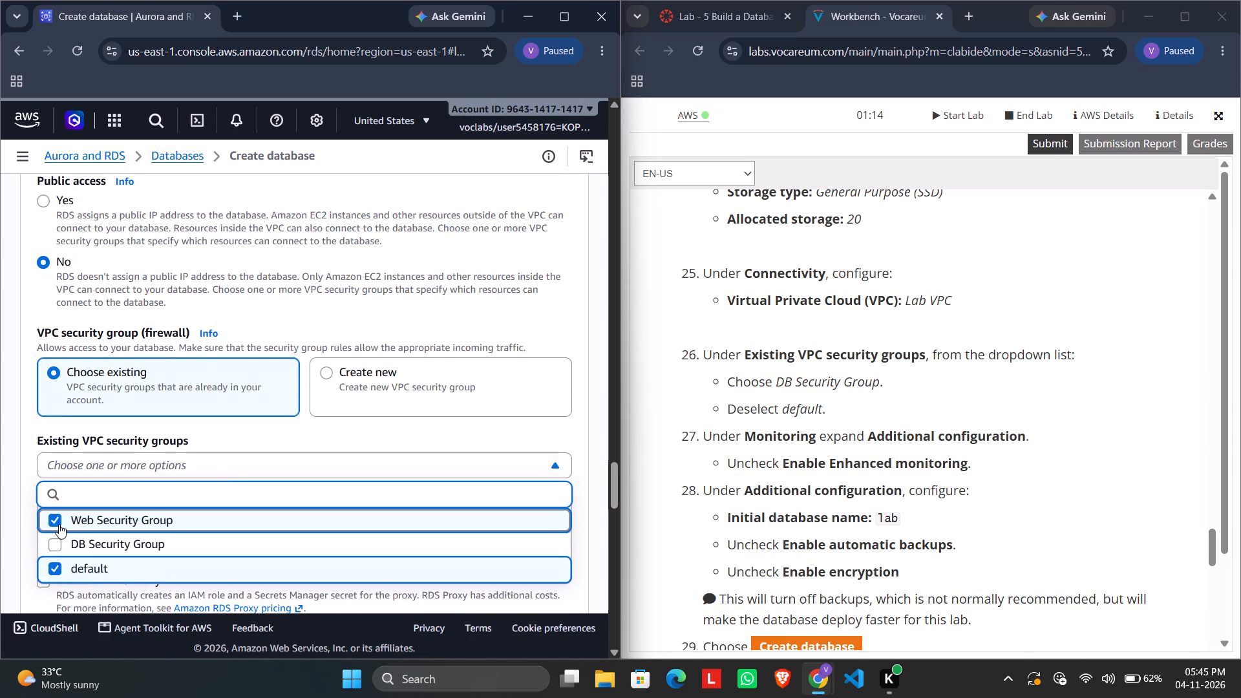
left_click(55, 567)
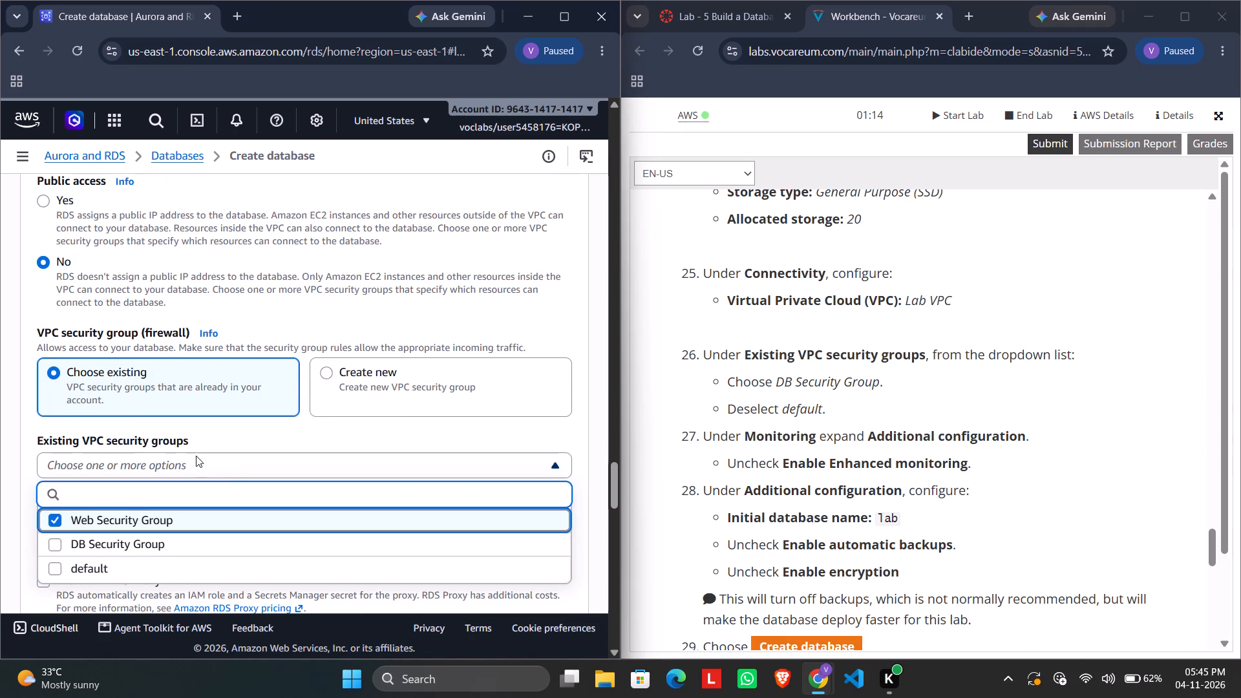
left_click(196, 456)
Turn off Enhanced monitoring in the additional monitoring settings.
scroll(196, 456, "down", 1)
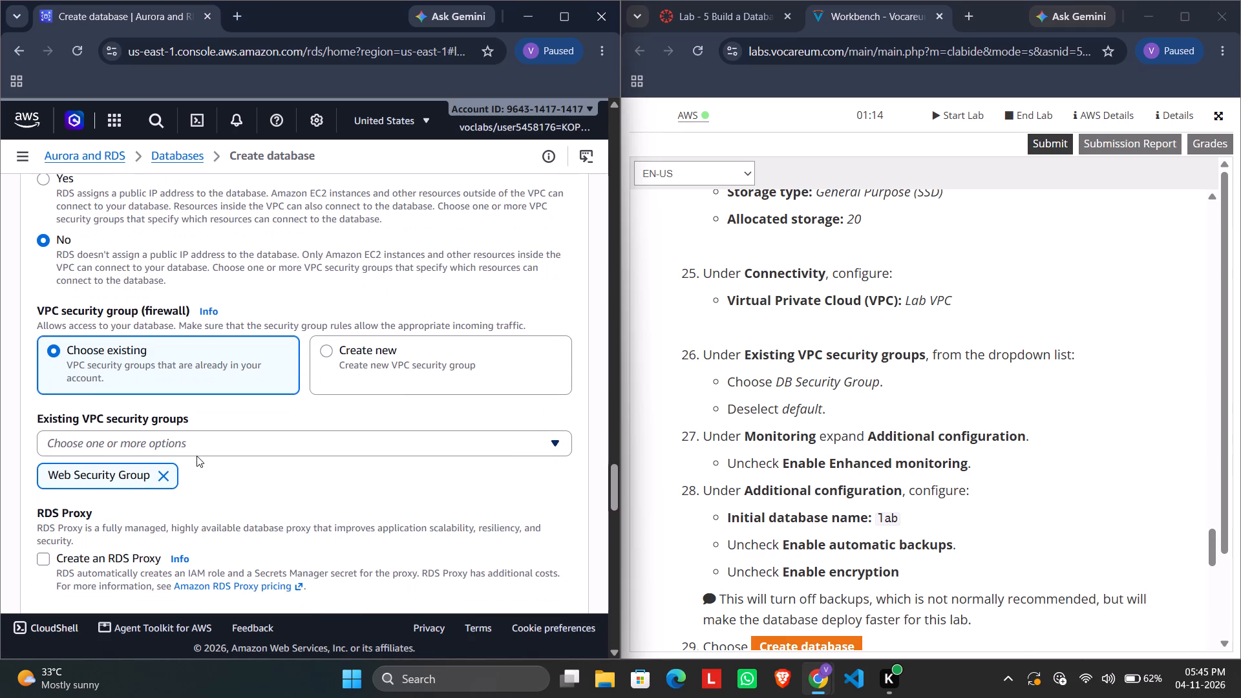
scroll(196, 456, "down", 1)
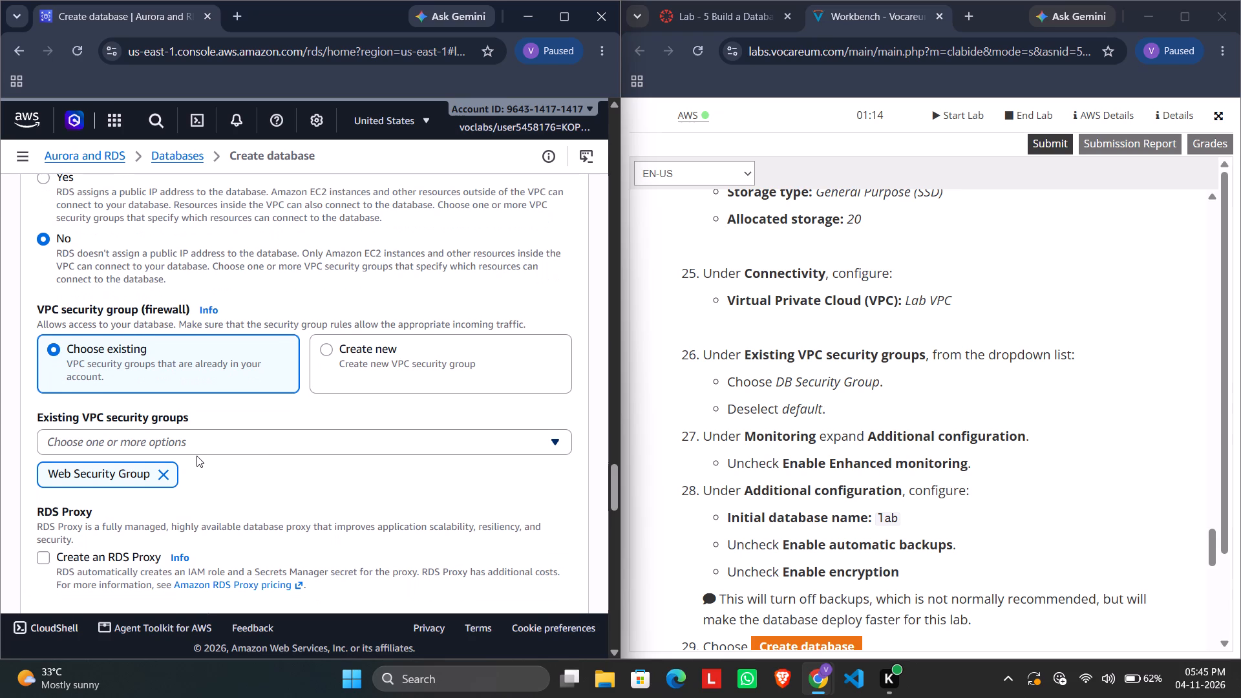
scroll(196, 456, "down", 2)
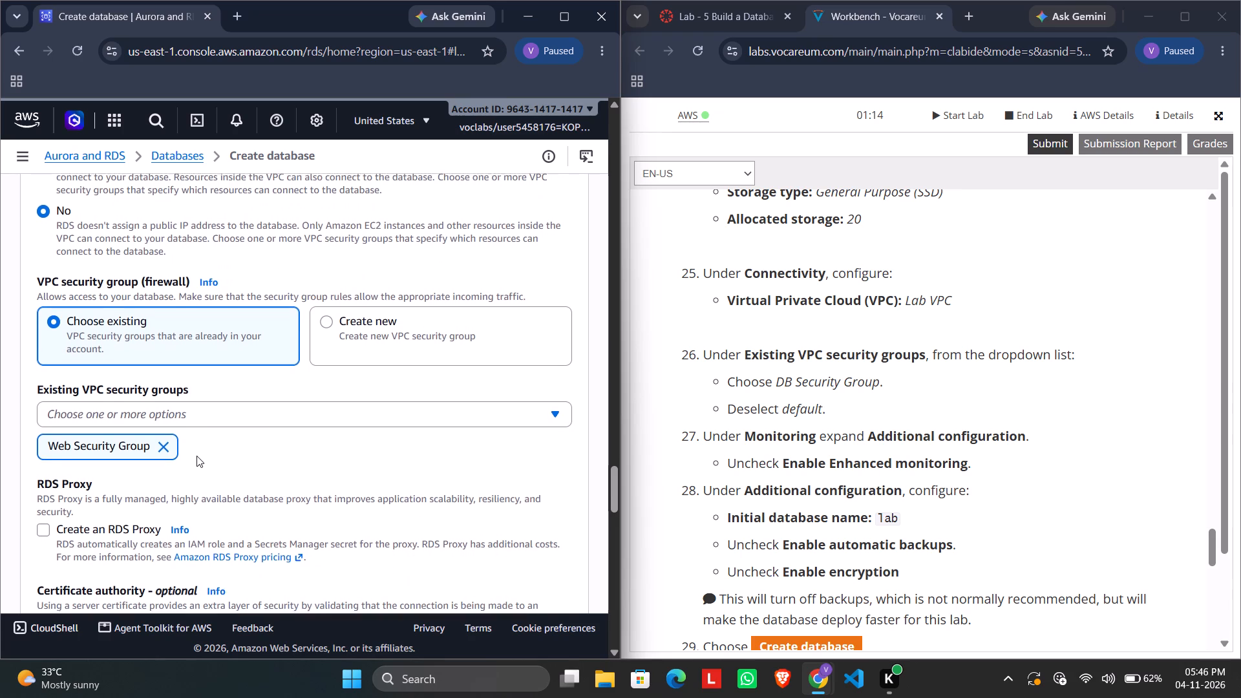
scroll(196, 456, "down", 1)
scroll(847, 375, "down", 1)
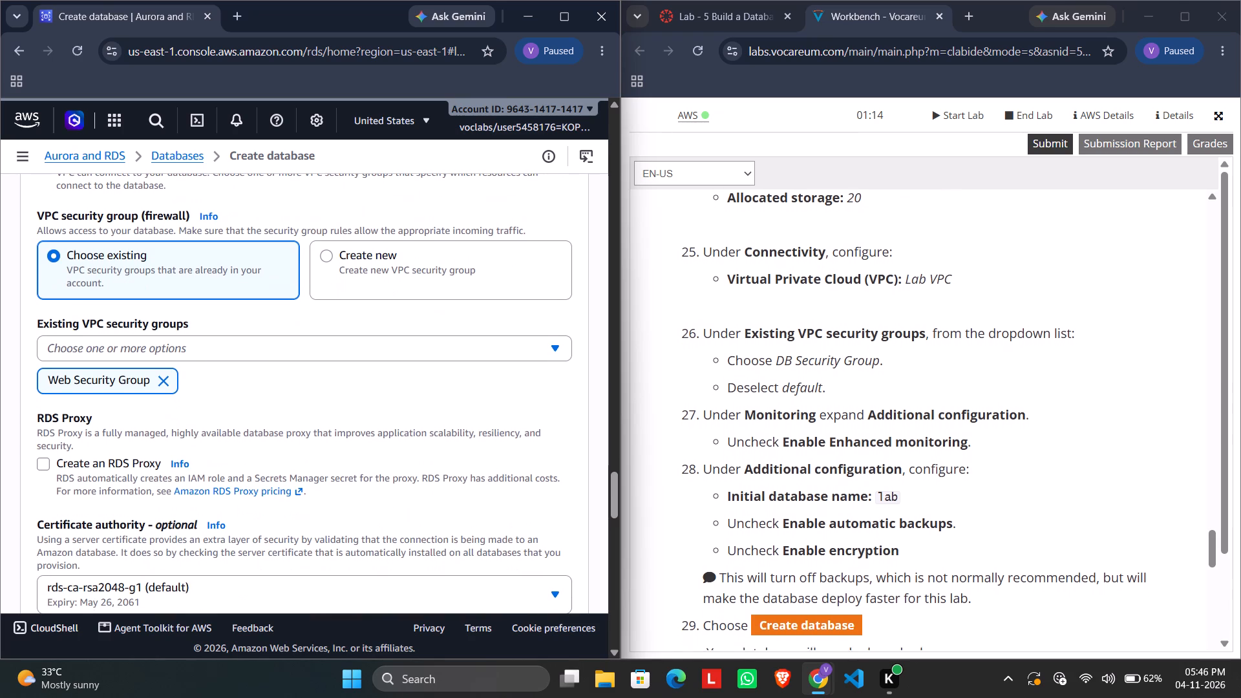
scroll(847, 375, "down", 1)
scroll(328, 460, "down", 1)
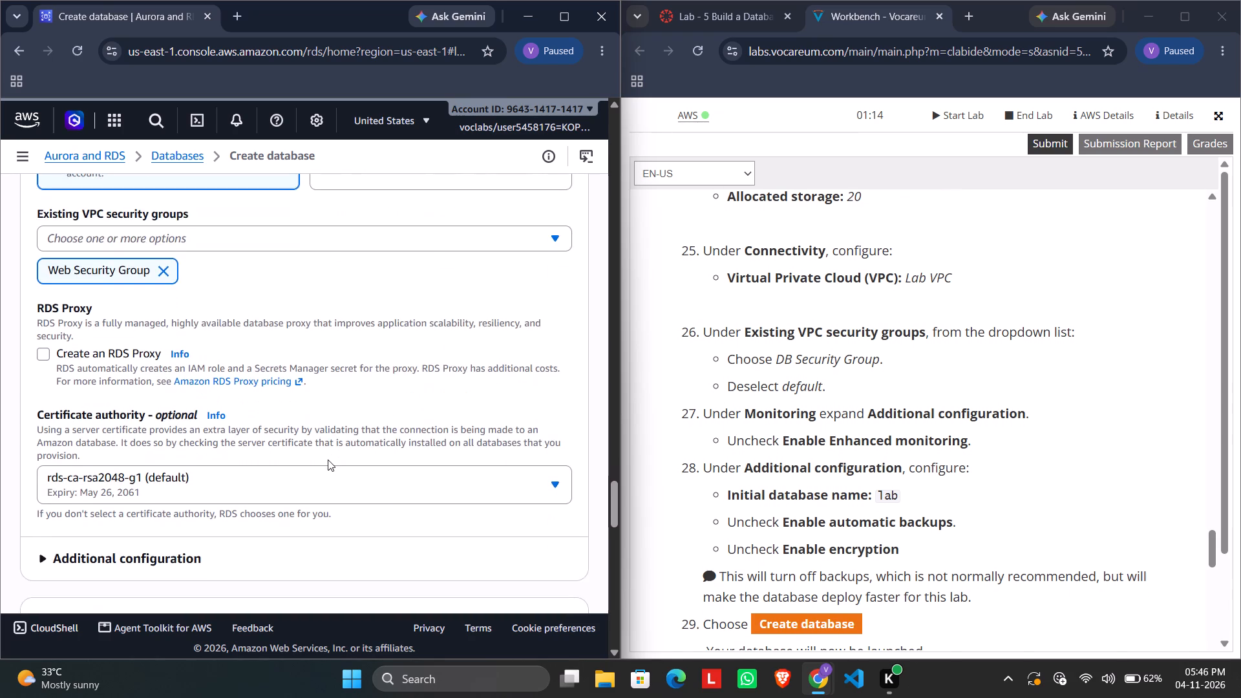
scroll(328, 460, "down", 3)
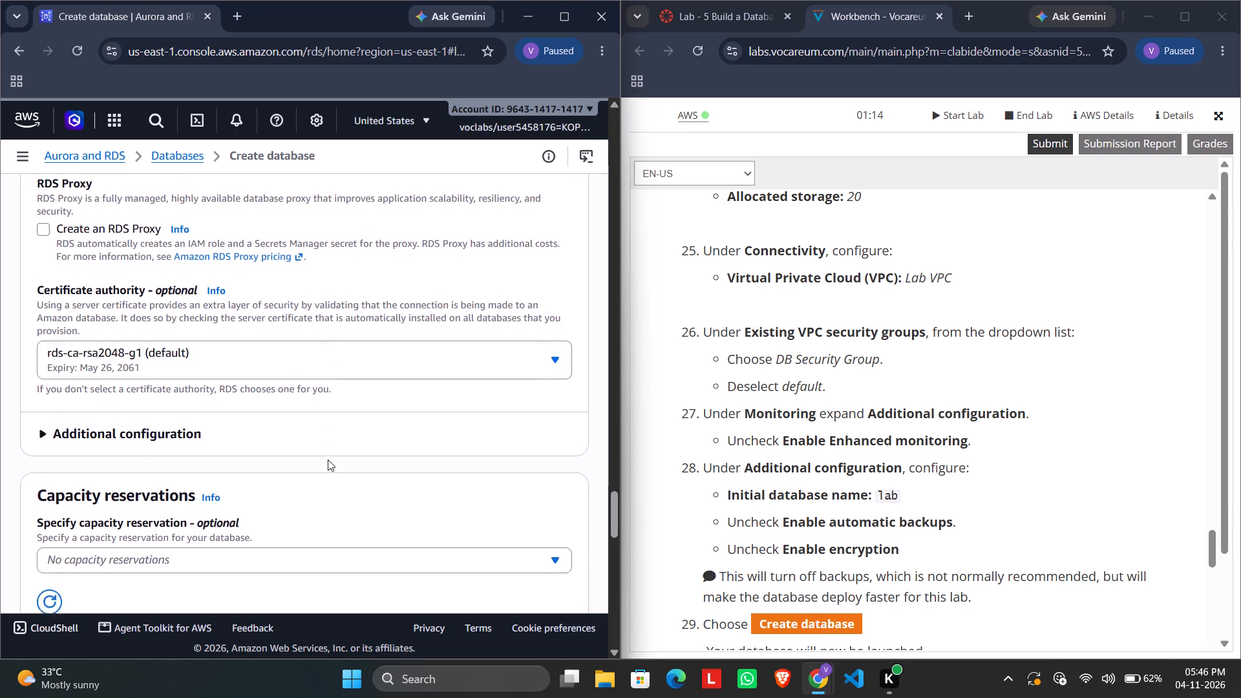
scroll(328, 460, "down", 3)
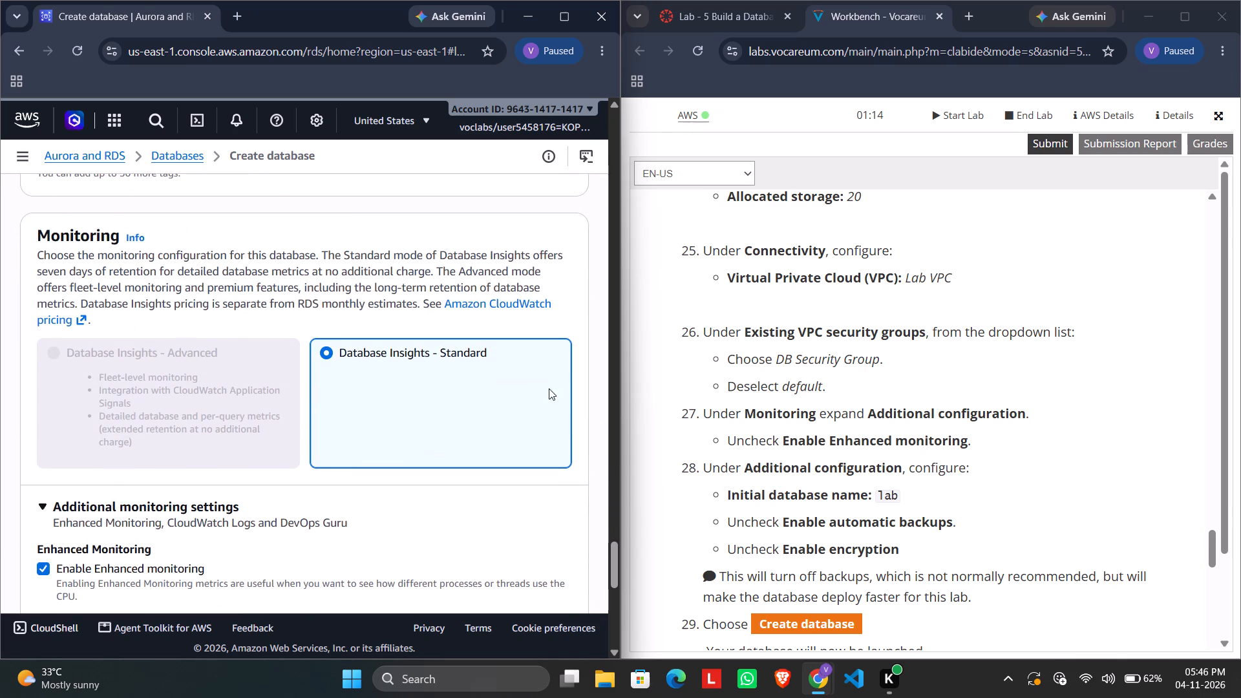
left_click(126, 374)
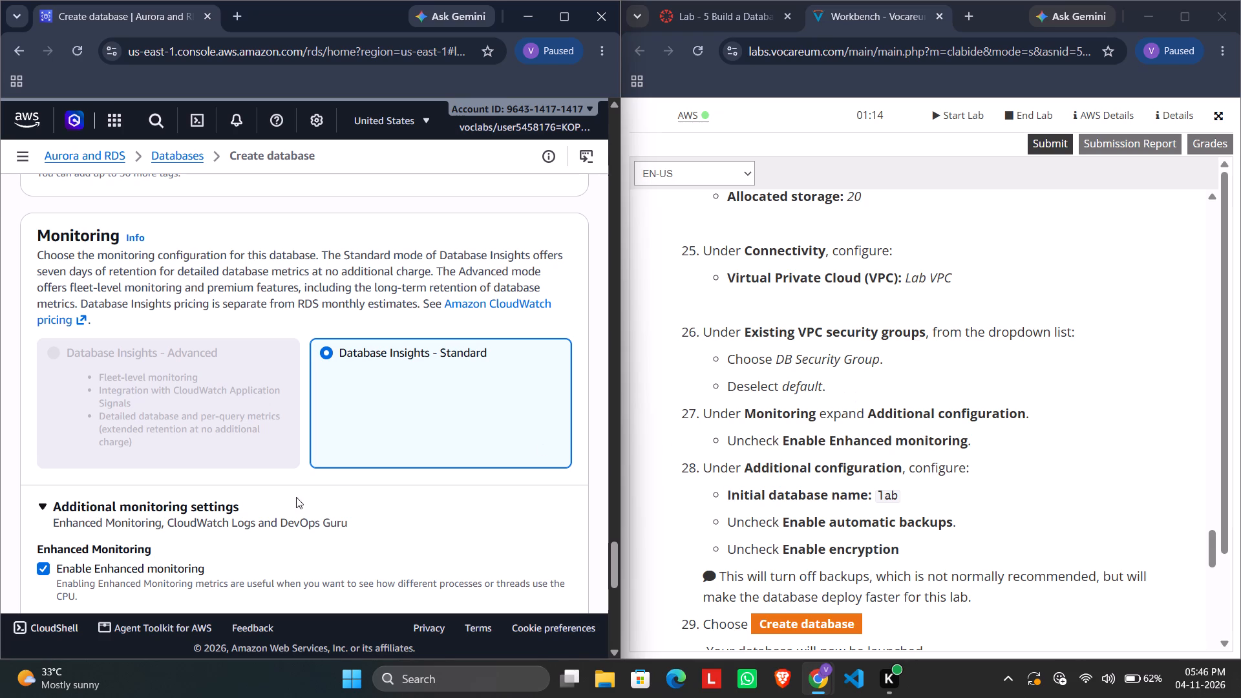
left_click(173, 506)
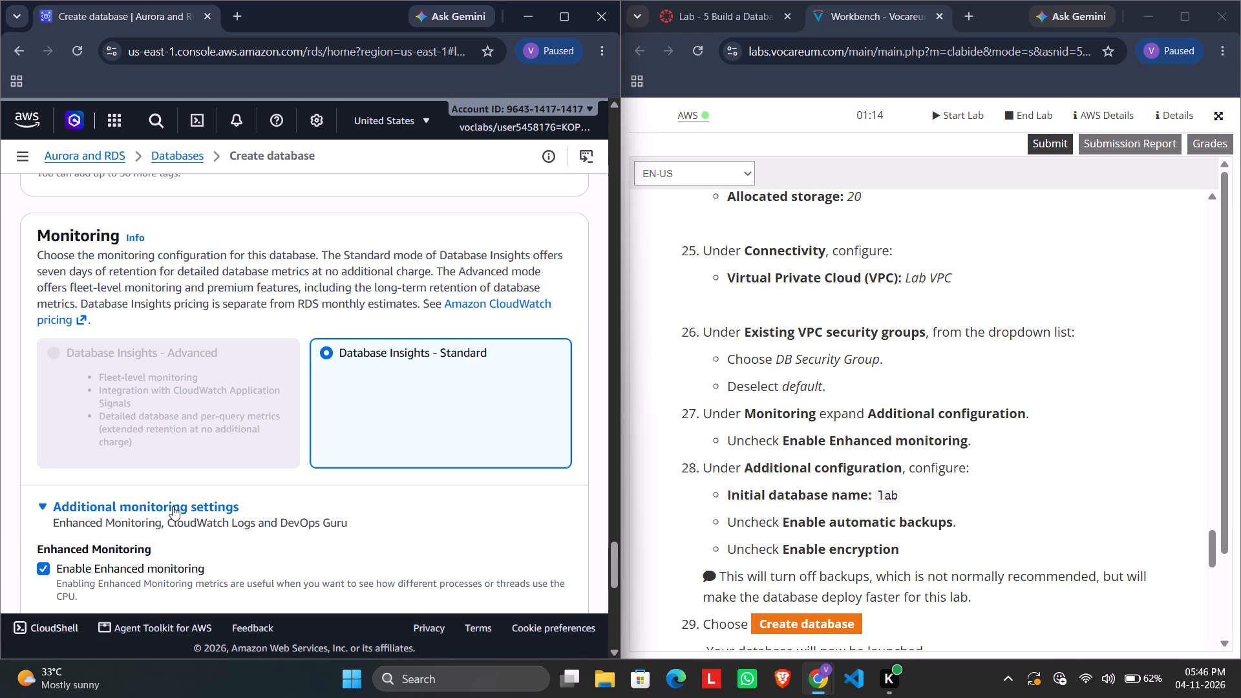
left_click(173, 506)
scroll(173, 506, "down", 2)
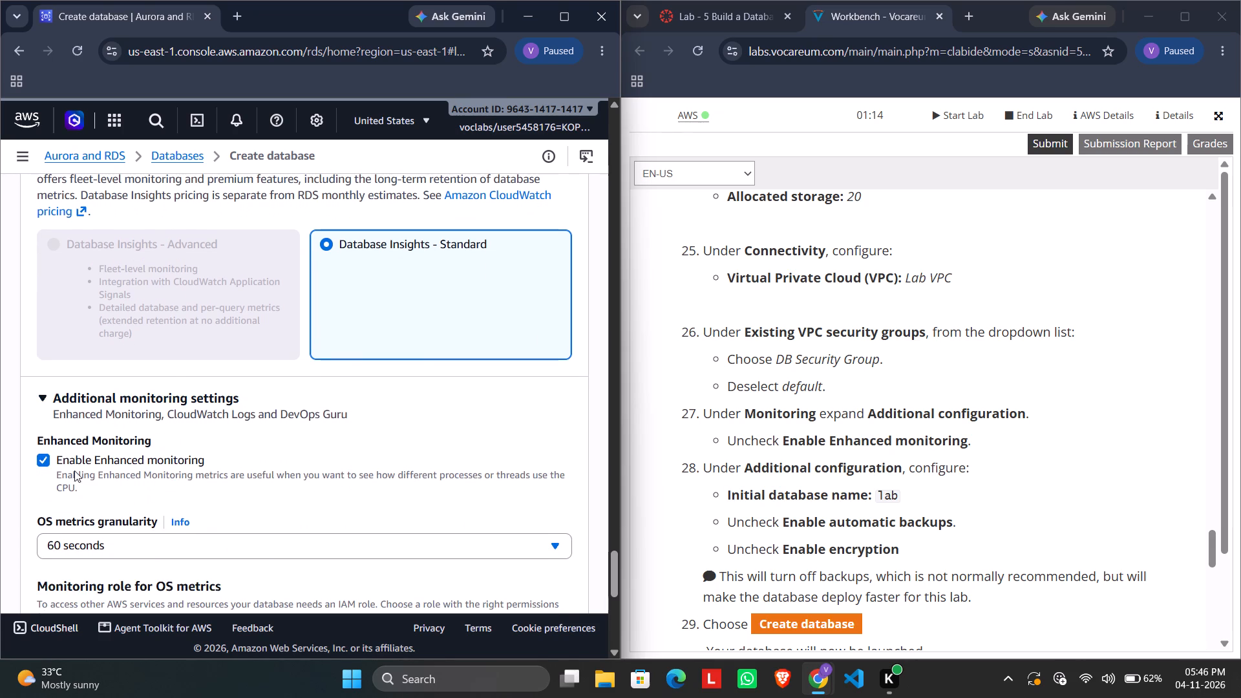
left_click(50, 458)
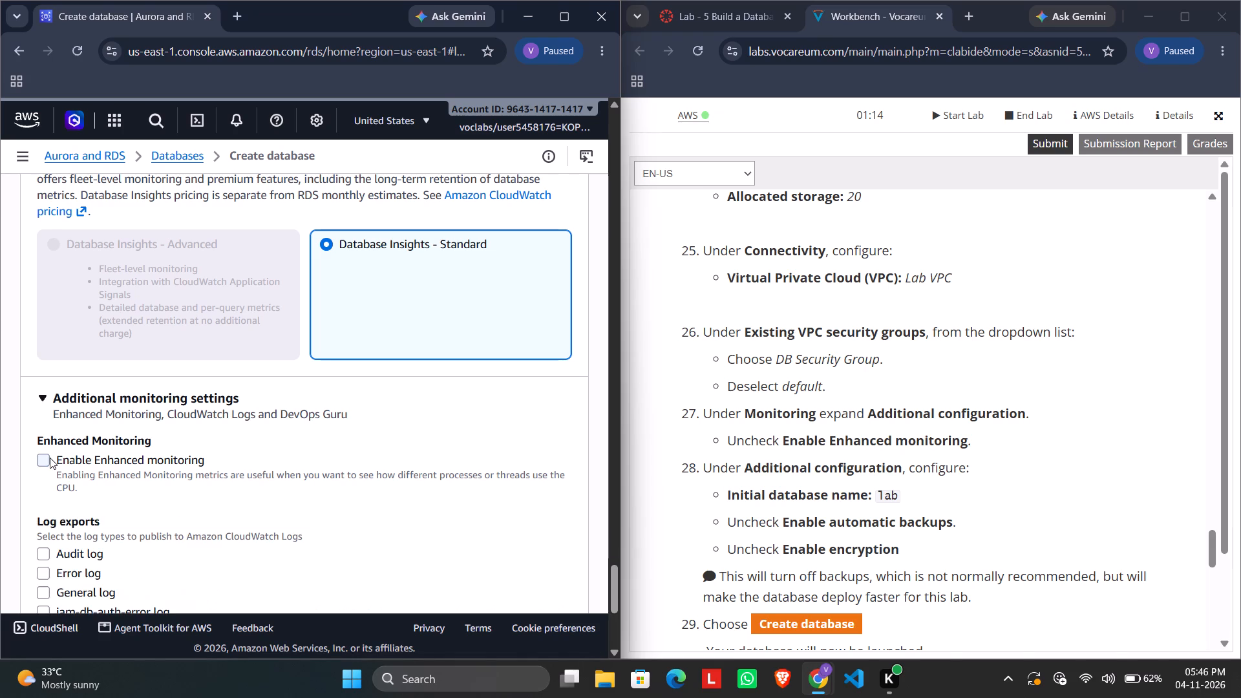
Expand the database's additional configuration and enter lab, copied from the lab instructions, as the initial database name.
scroll(50, 458, "down", 2)
scroll(809, 407, "down", 1)
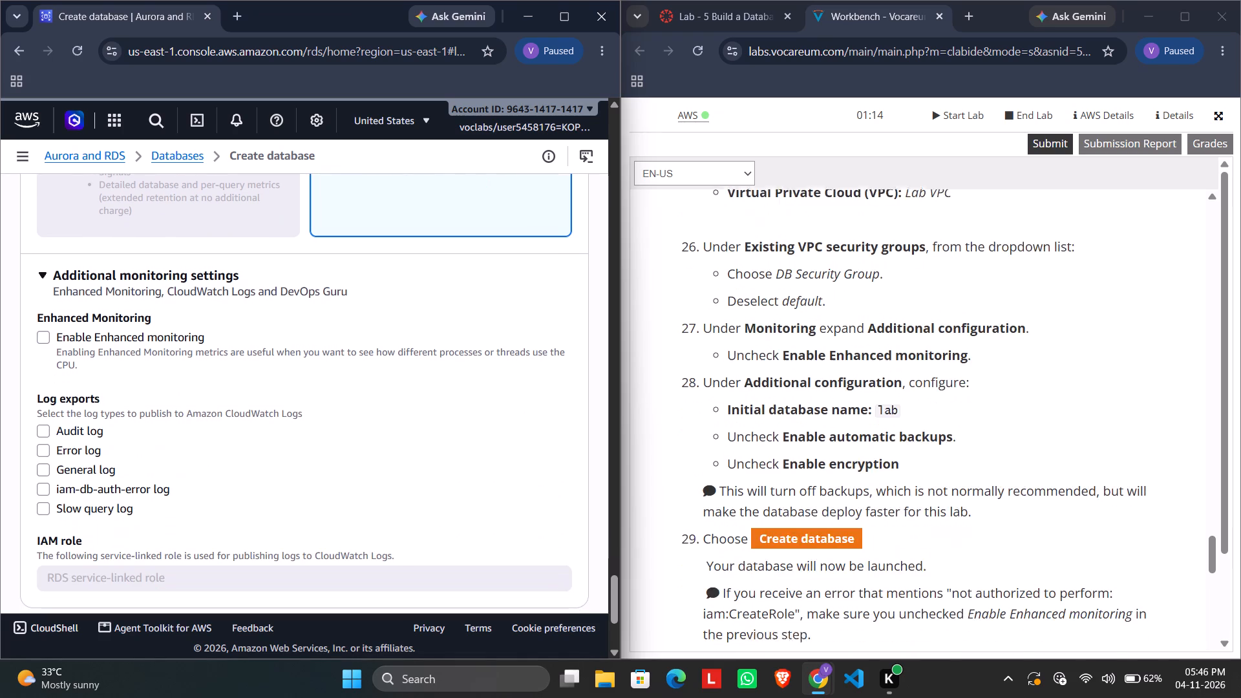
scroll(809, 407, "down", 1)
scroll(476, 410, "down", 4)
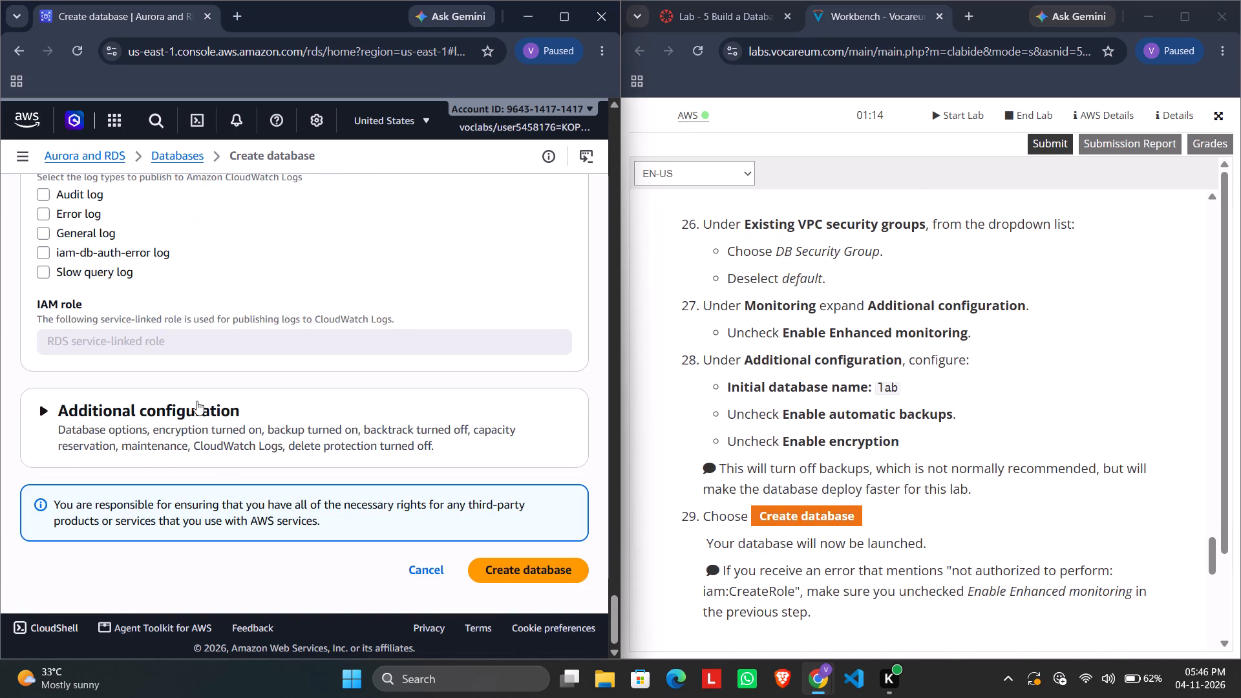
left_click(196, 401)
scroll(196, 401, "down", 1)
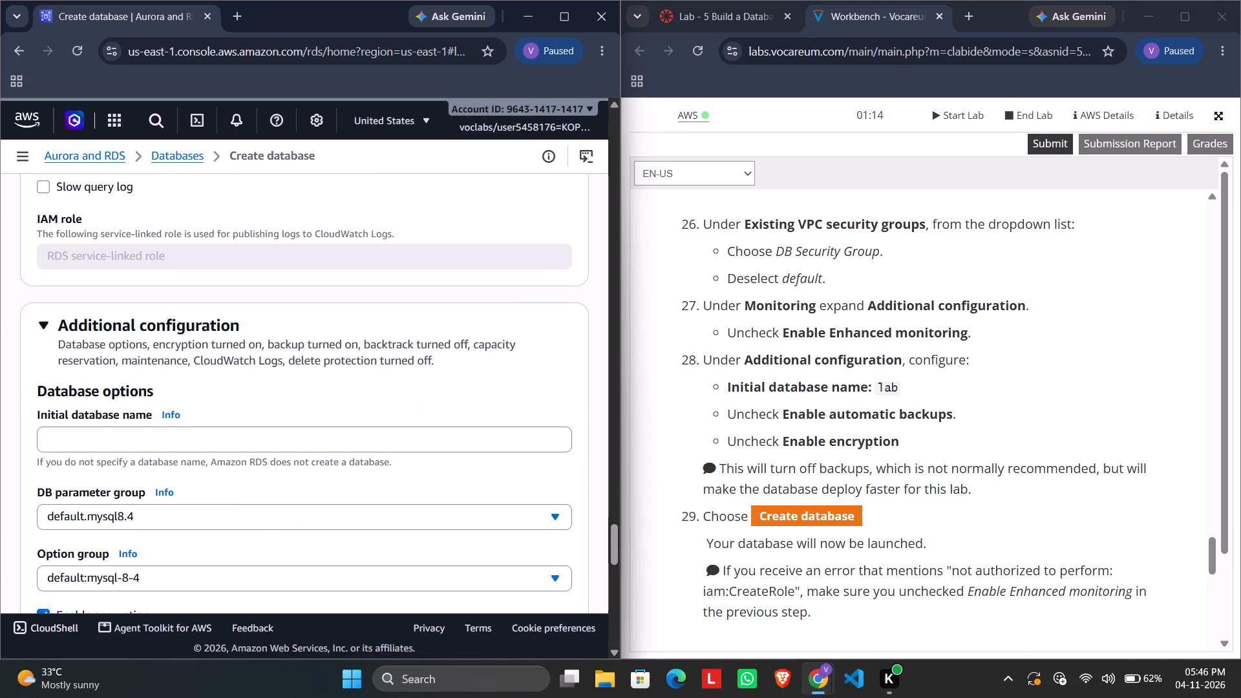
scroll(878, 367, "down", 1)
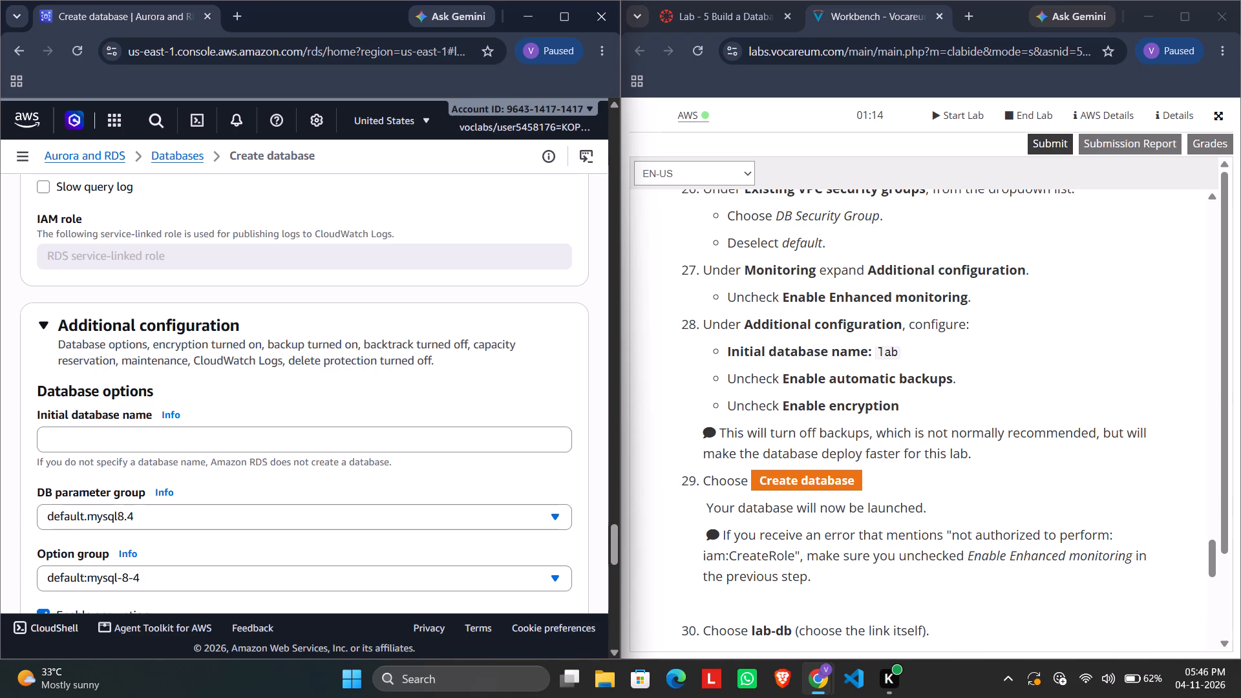
left_click_drag(879, 350, 893, 354)
left_click(893, 354)
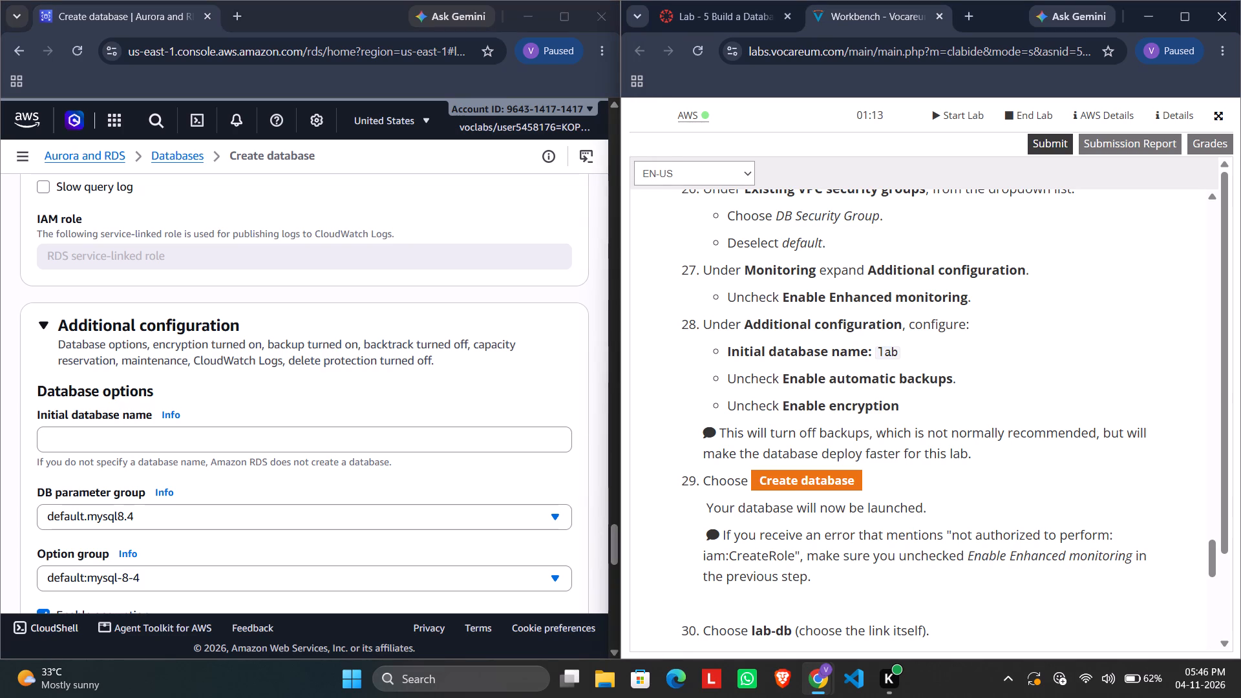
left_click_drag(878, 350, 907, 353)
key("ctrl+c")
left_click(545, 441)
key("ctrl+v")
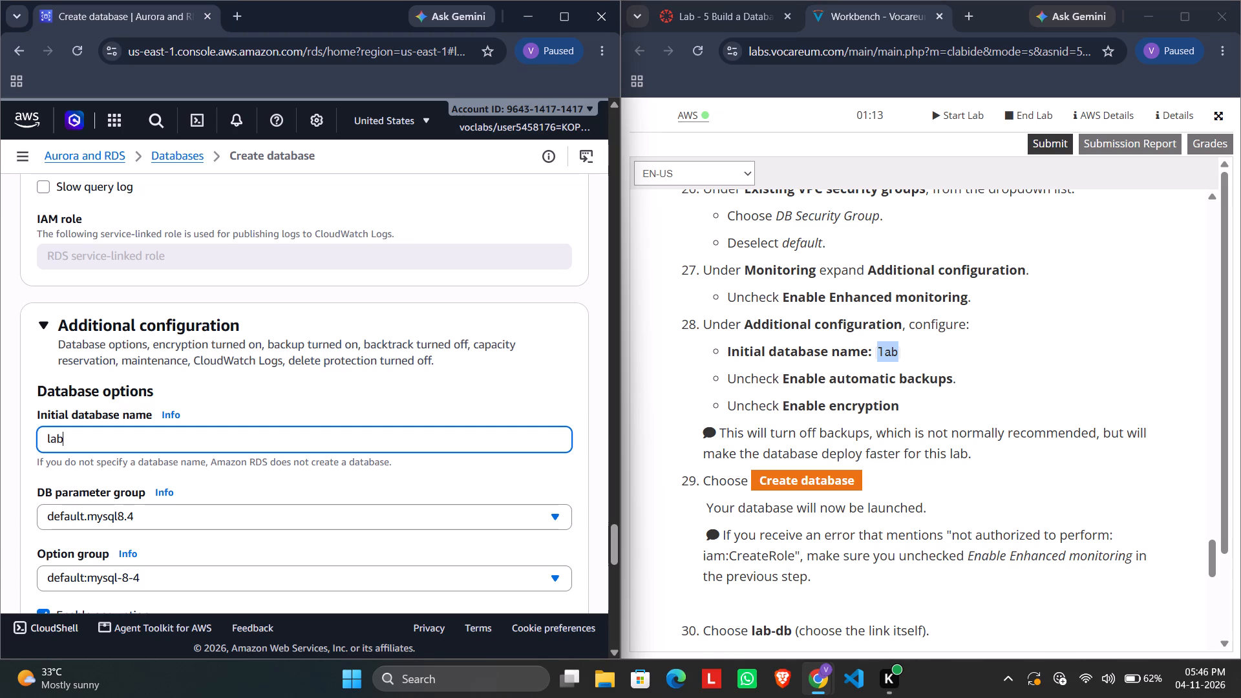
Turn off encryption and automated backup in the additional configuration.
scroll(747, 389, "down", 1)
scroll(444, 411, "down", 4)
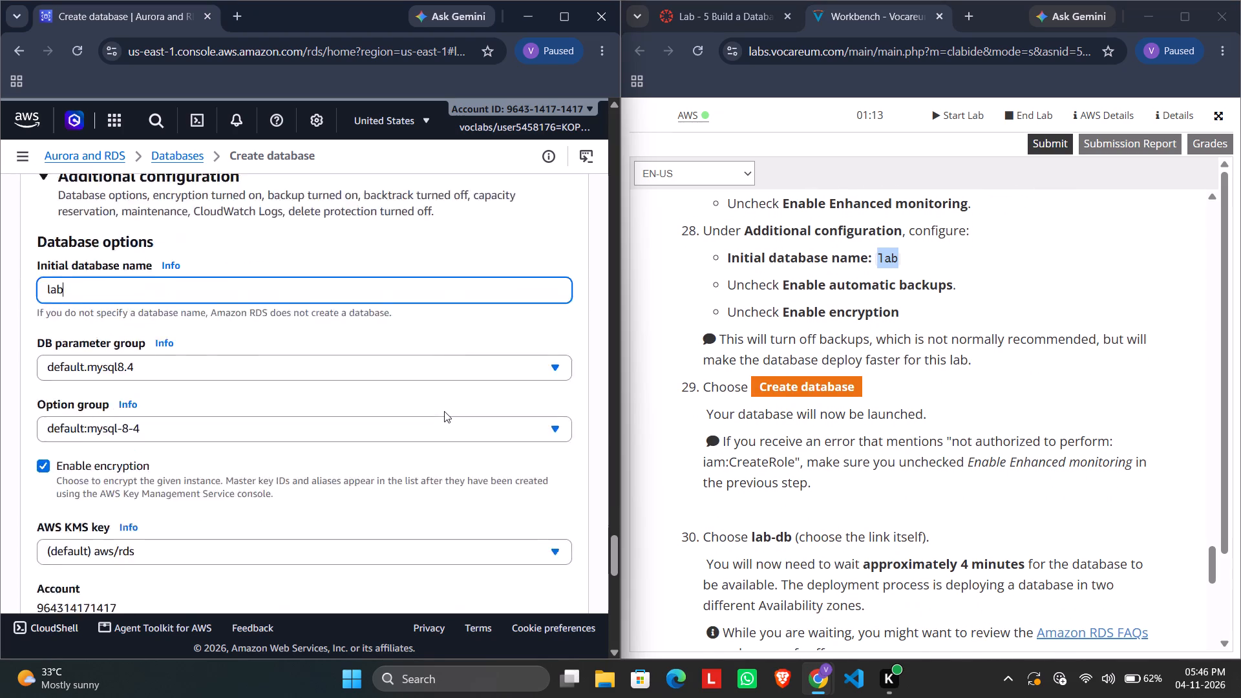
scroll(444, 411, "down", 1)
left_click(47, 301)
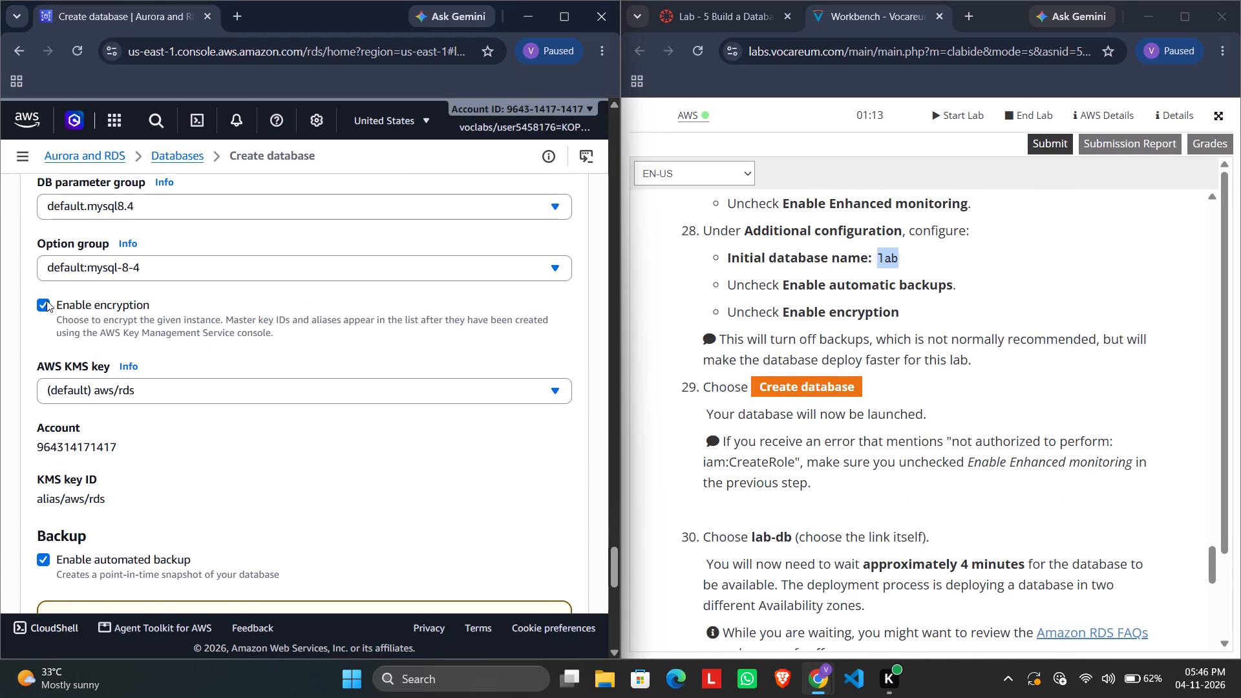
scroll(47, 301, "down", 1)
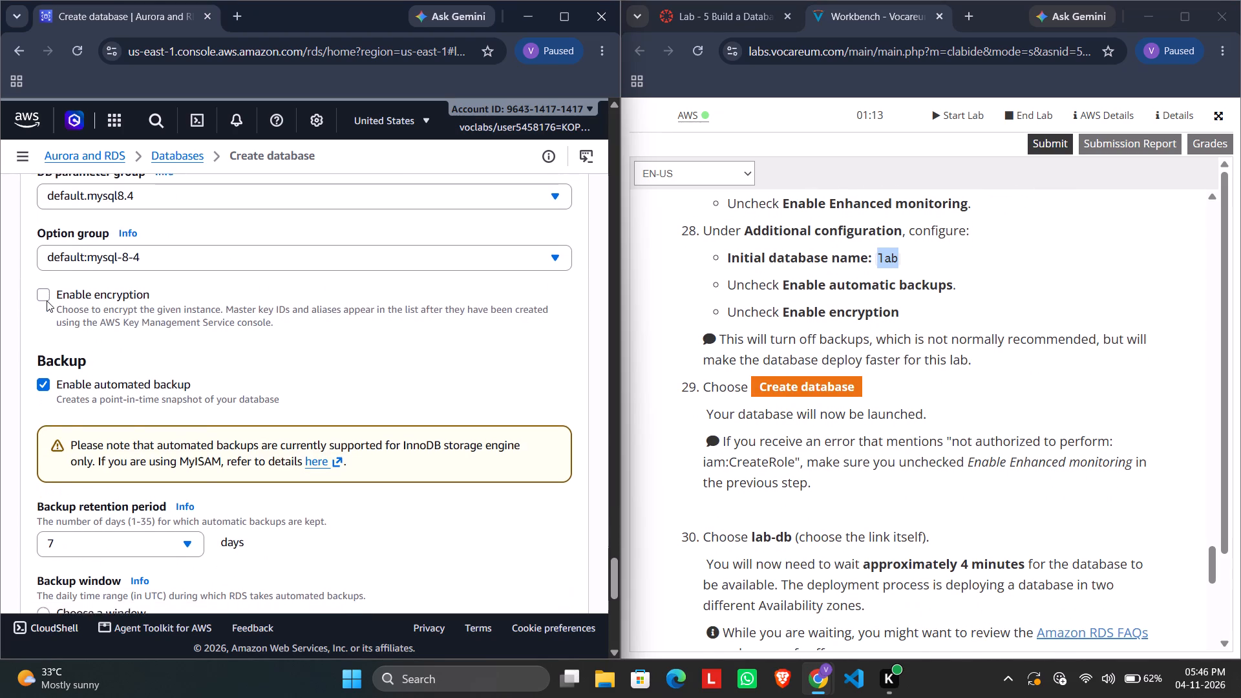
scroll(47, 301, "down", 1)
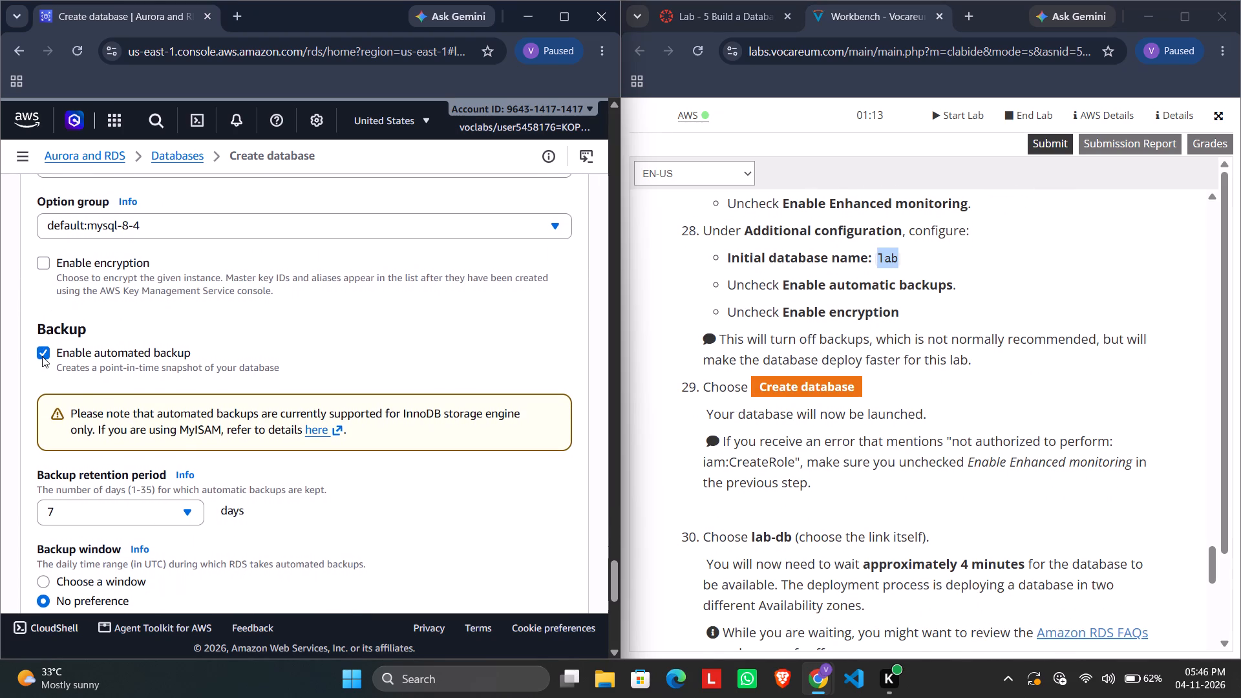
left_click(42, 356)
scroll(42, 356, "down", 1)
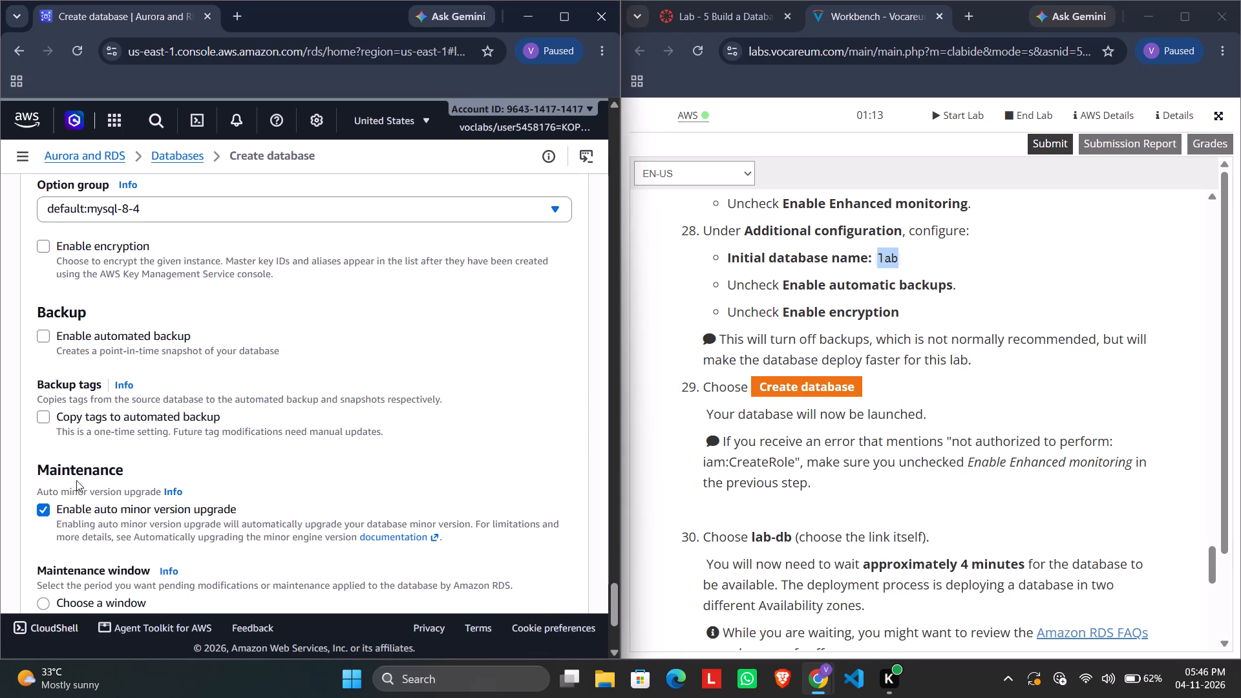
Create the lab-db database with the completed configuration.
scroll(198, 436, "down", 1)
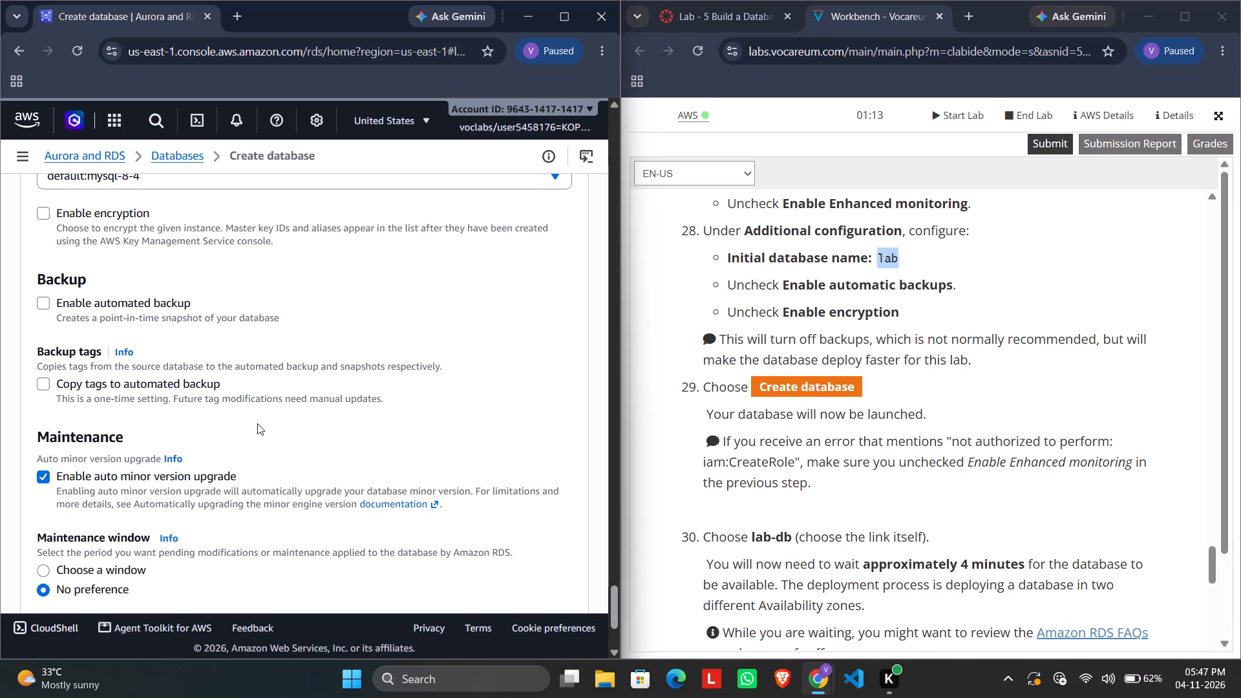
scroll(233, 418, "down", 5)
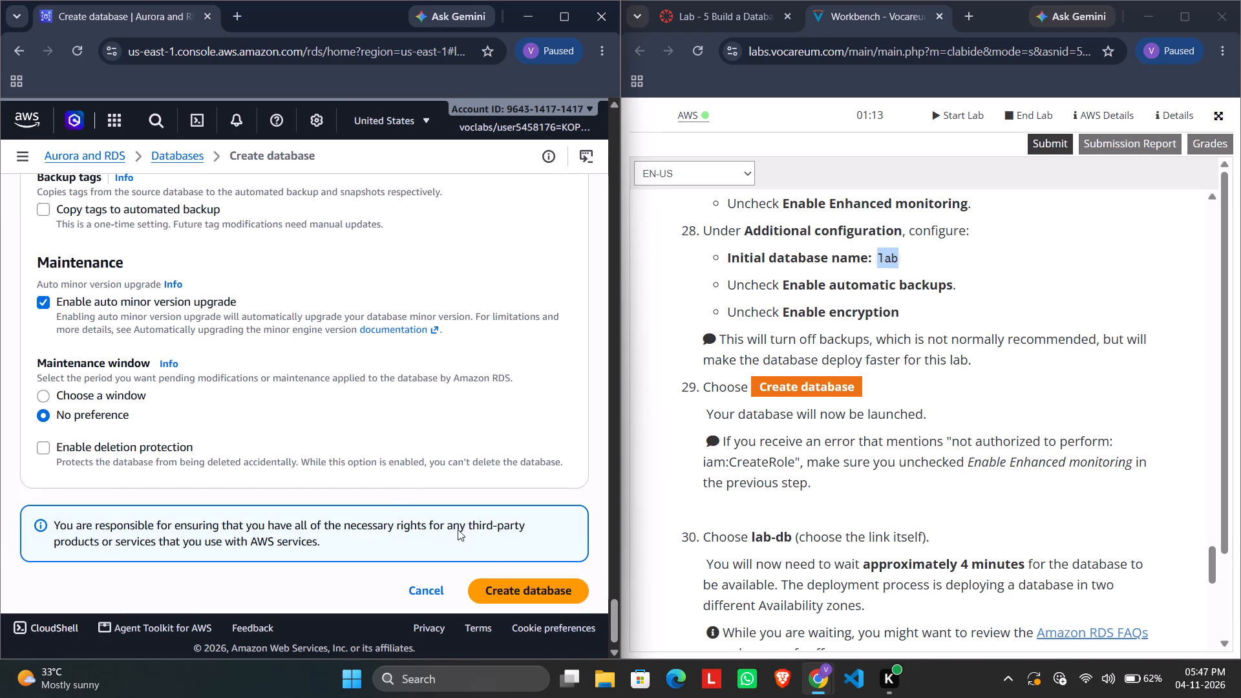
left_click(498, 560)
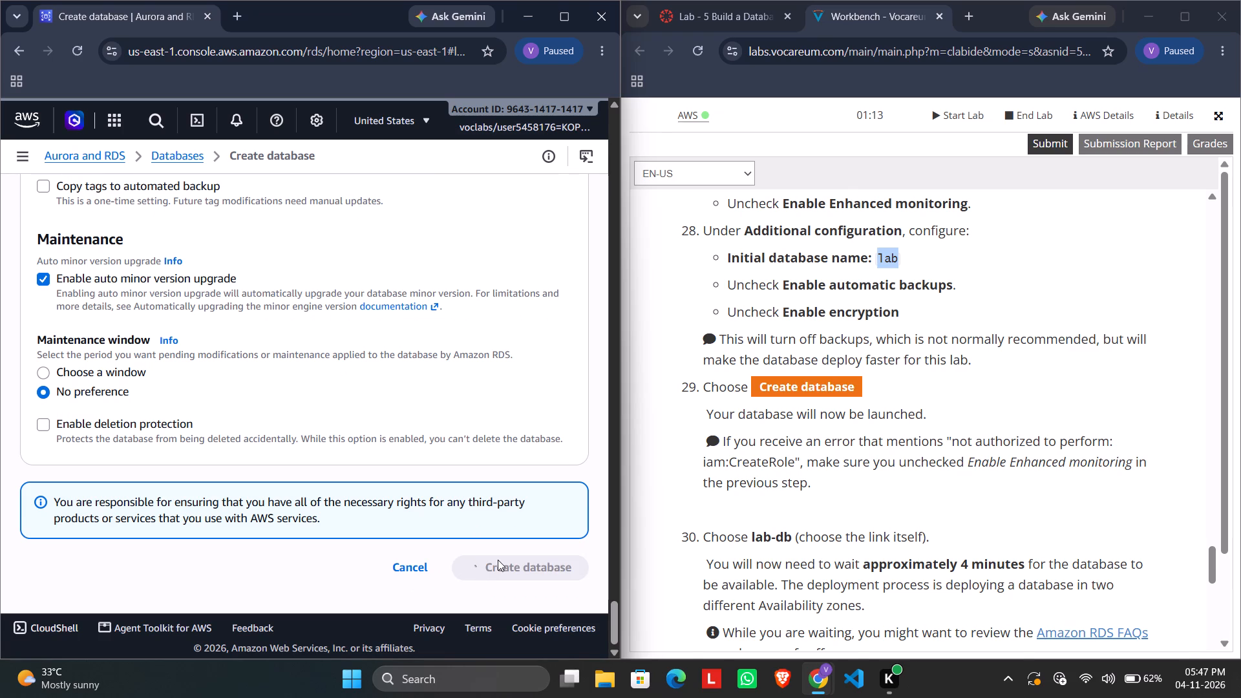
Check the lab's instructions for after launch, then select lab-db in the databases list and examine its status and detail columns.
scroll(864, 418, "down", 2)
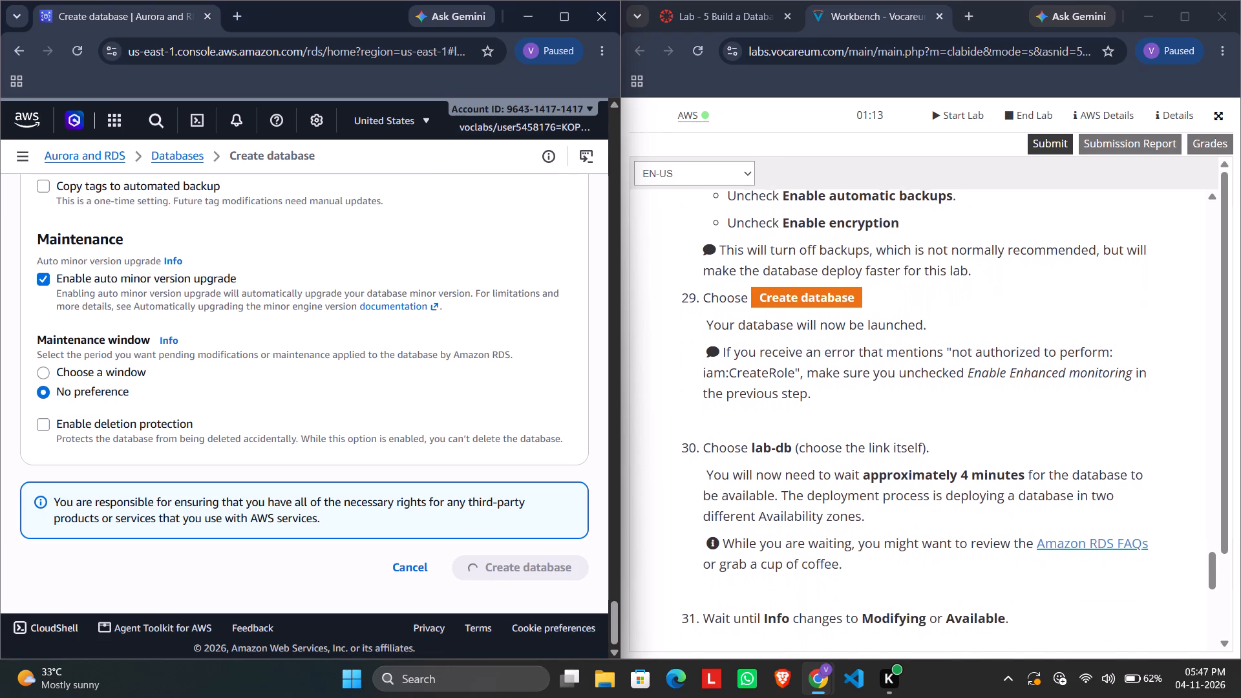
scroll(864, 418, "down", 1)
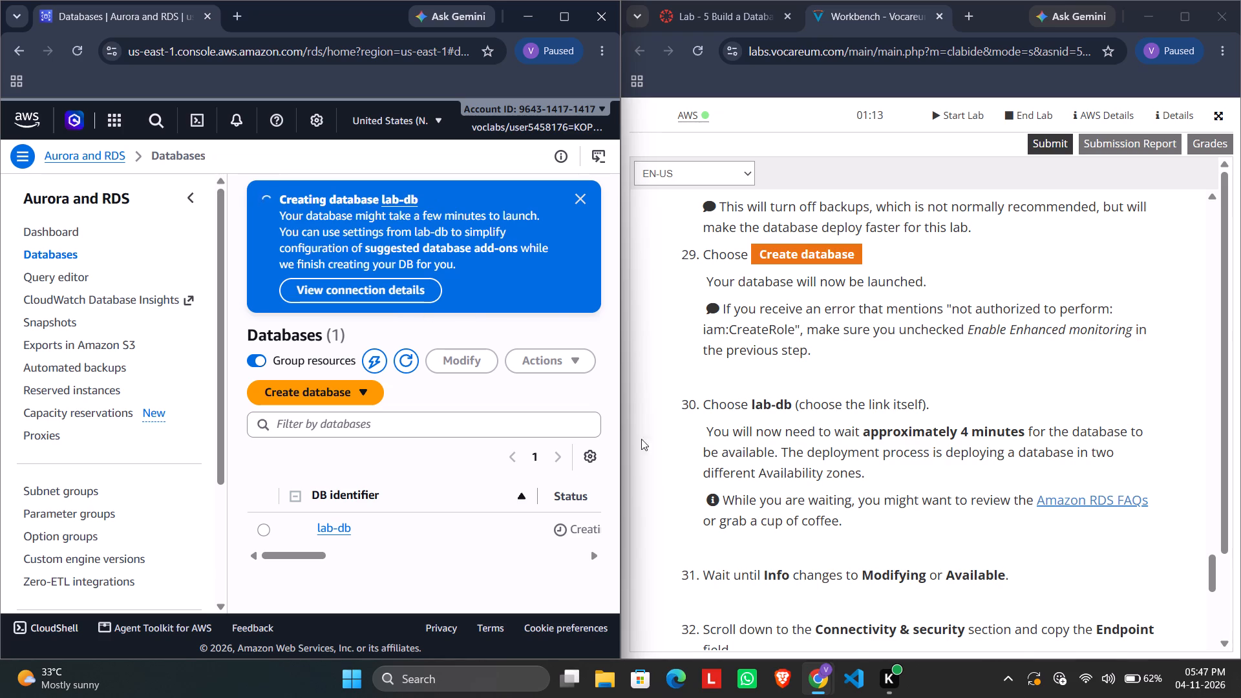
left_click(267, 526)
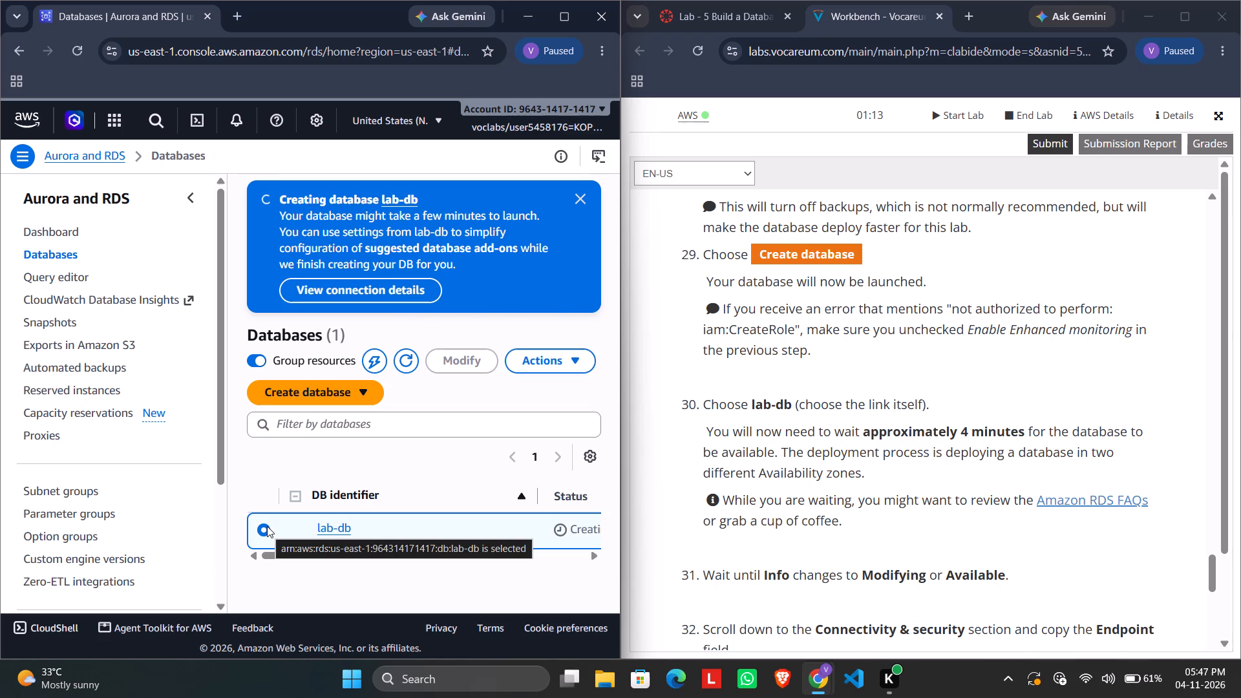
scroll(412, 543, "left", 1)
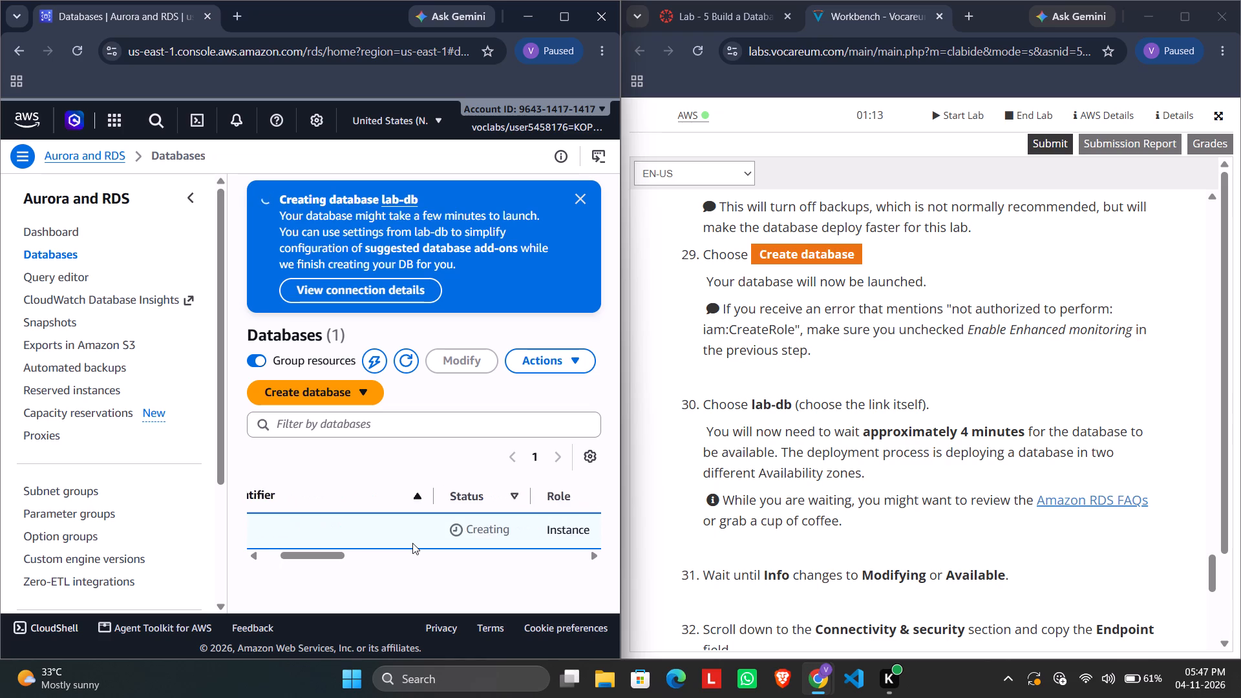
scroll(412, 543, "left", 3)
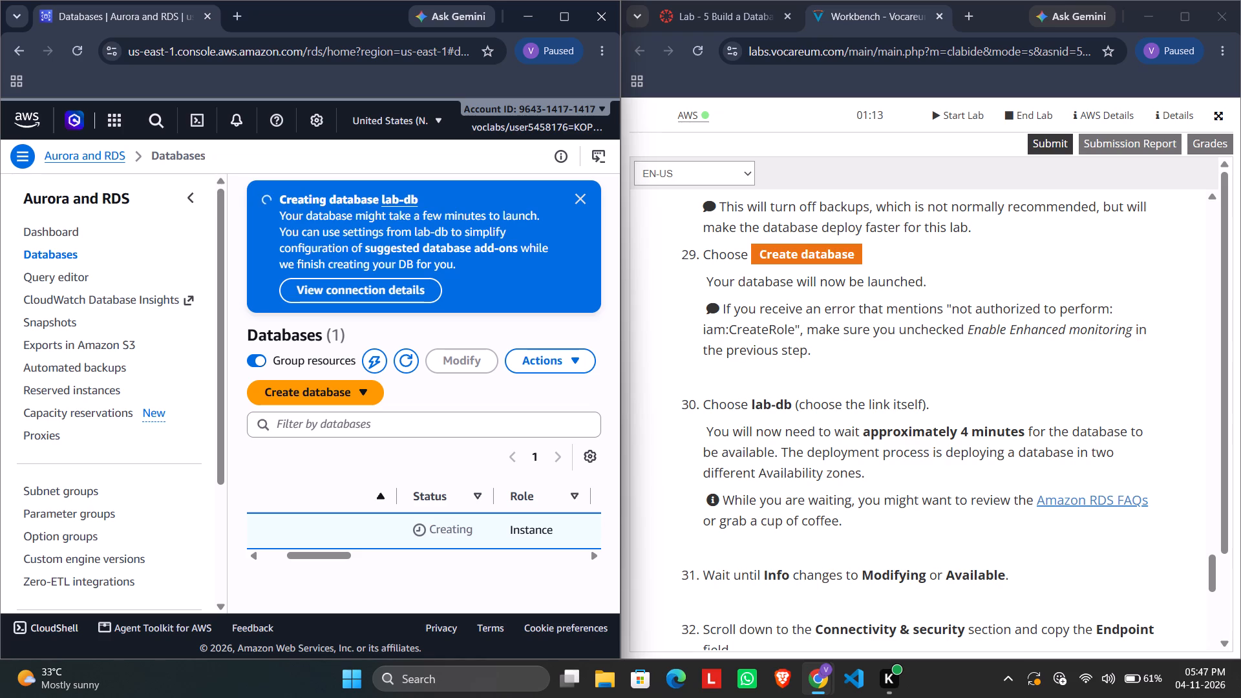
scroll(485, 518, "right", 3)
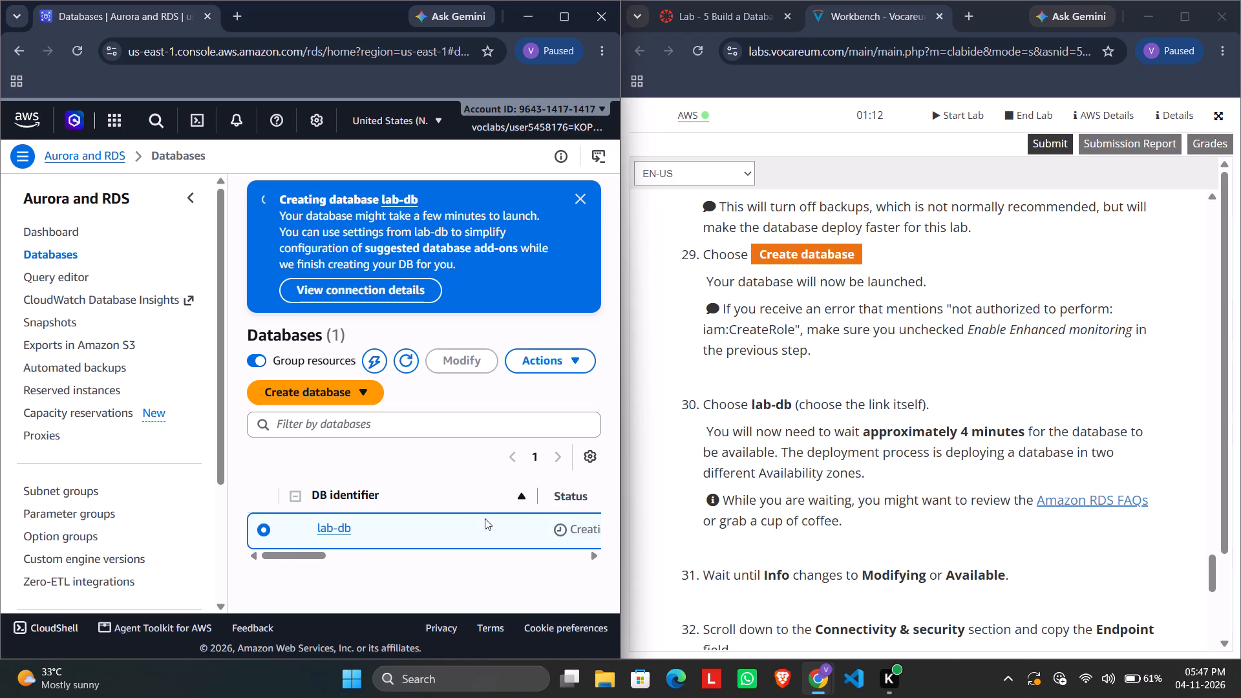
scroll(477, 539, "left", 4)
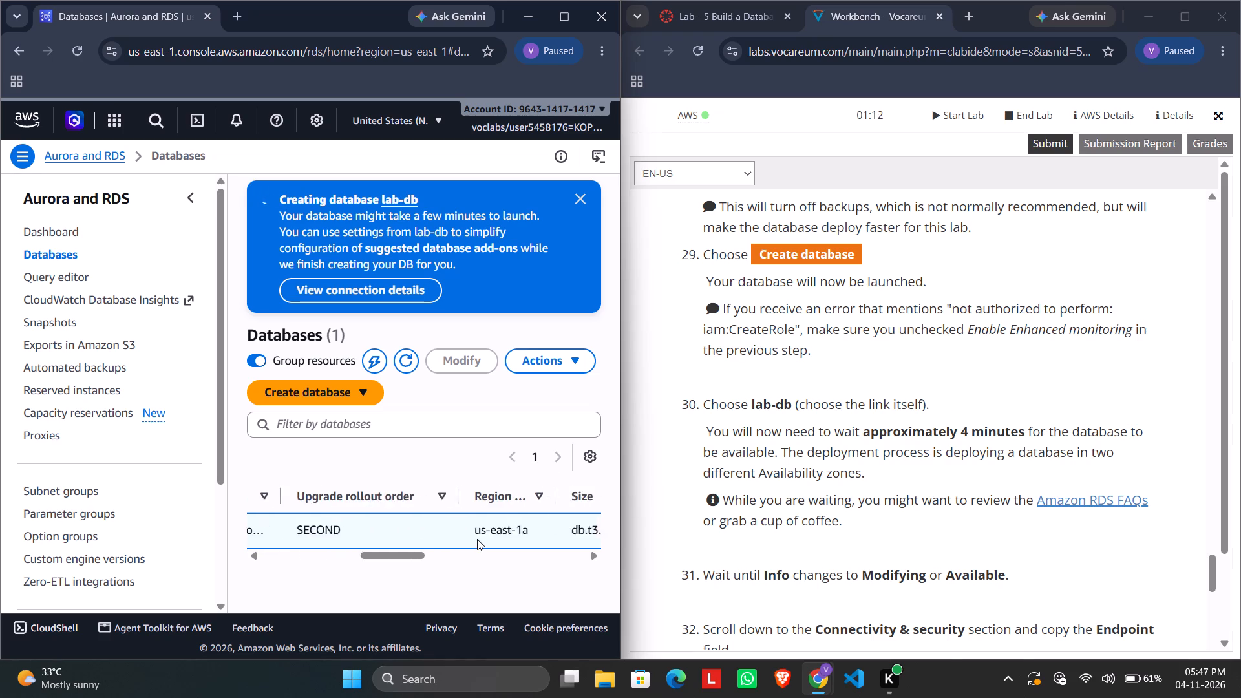
scroll(477, 539, "right", 5)
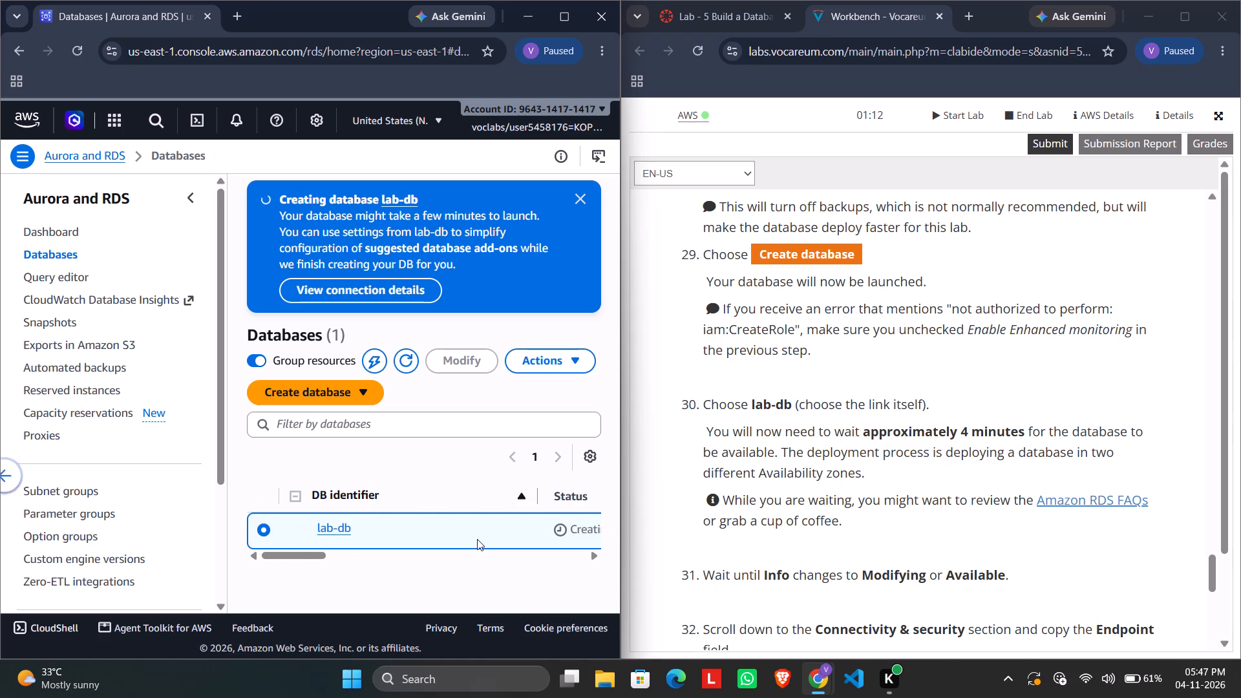
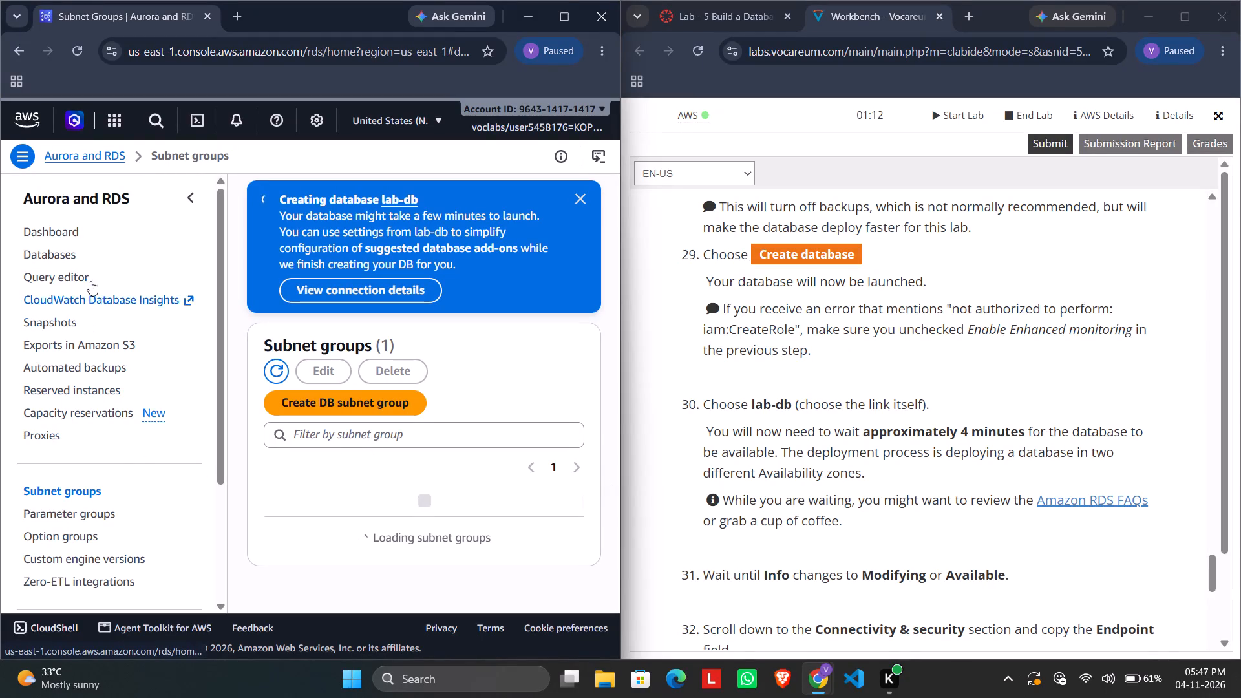
Return from the subnet groups page to the Databases list to check on lab-db.
left_click(69, 249)
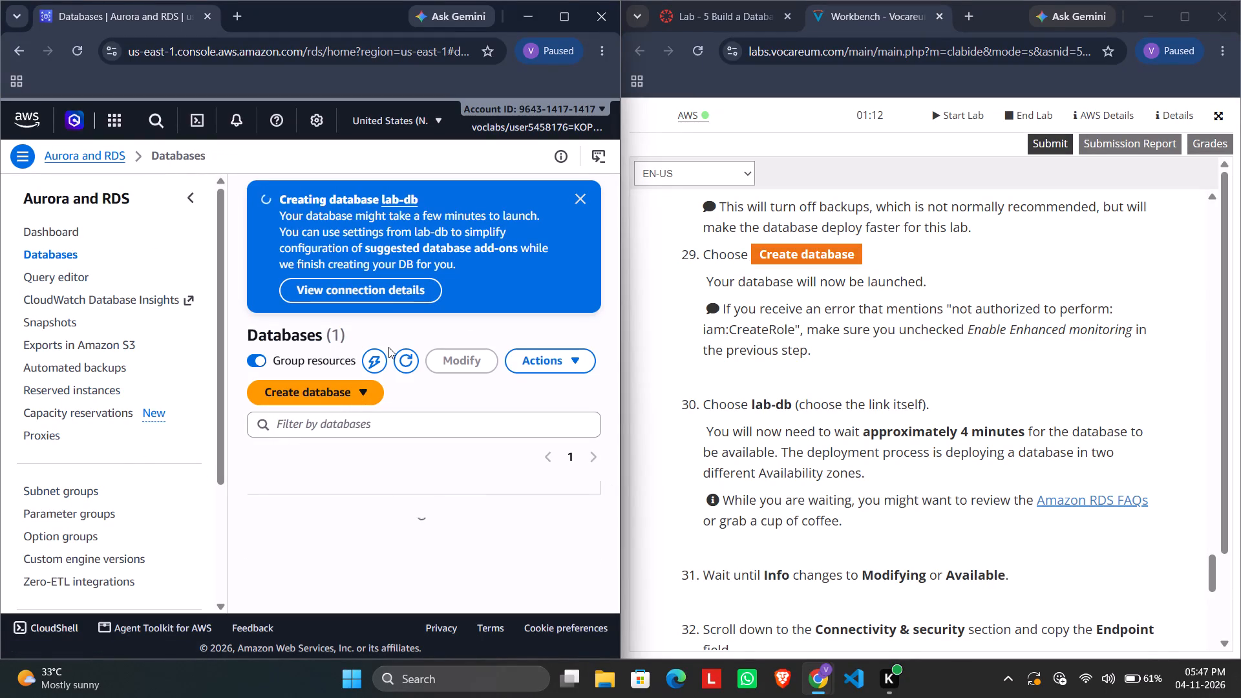
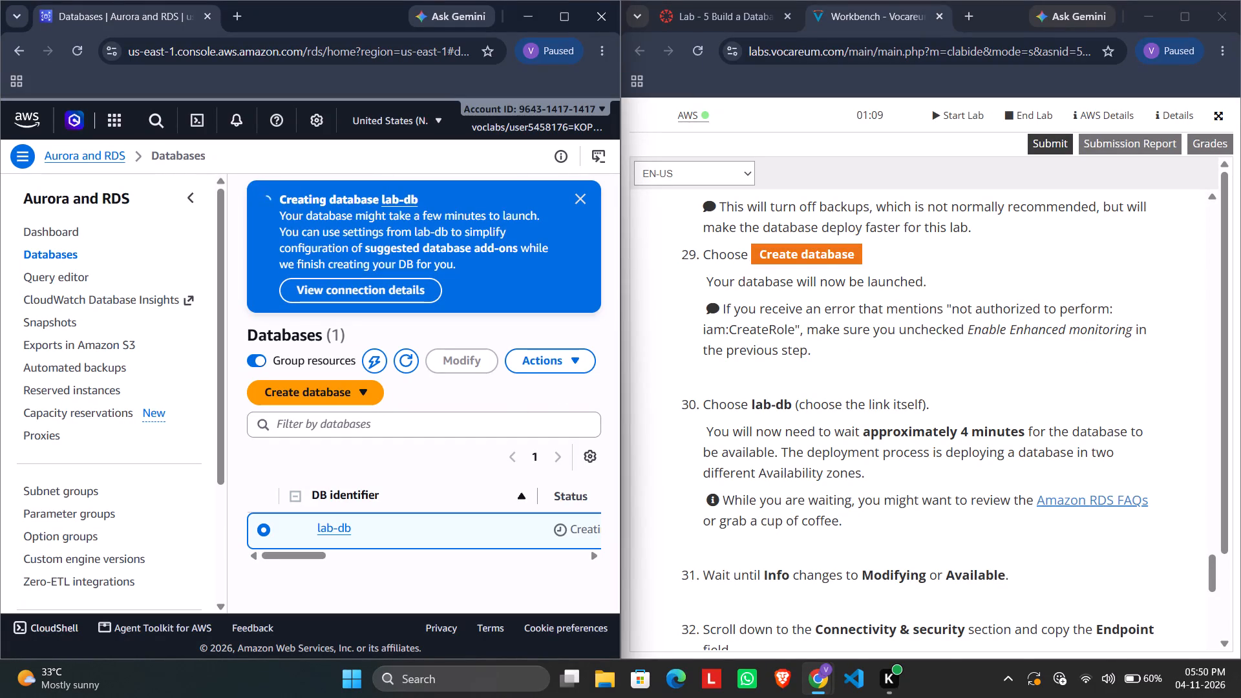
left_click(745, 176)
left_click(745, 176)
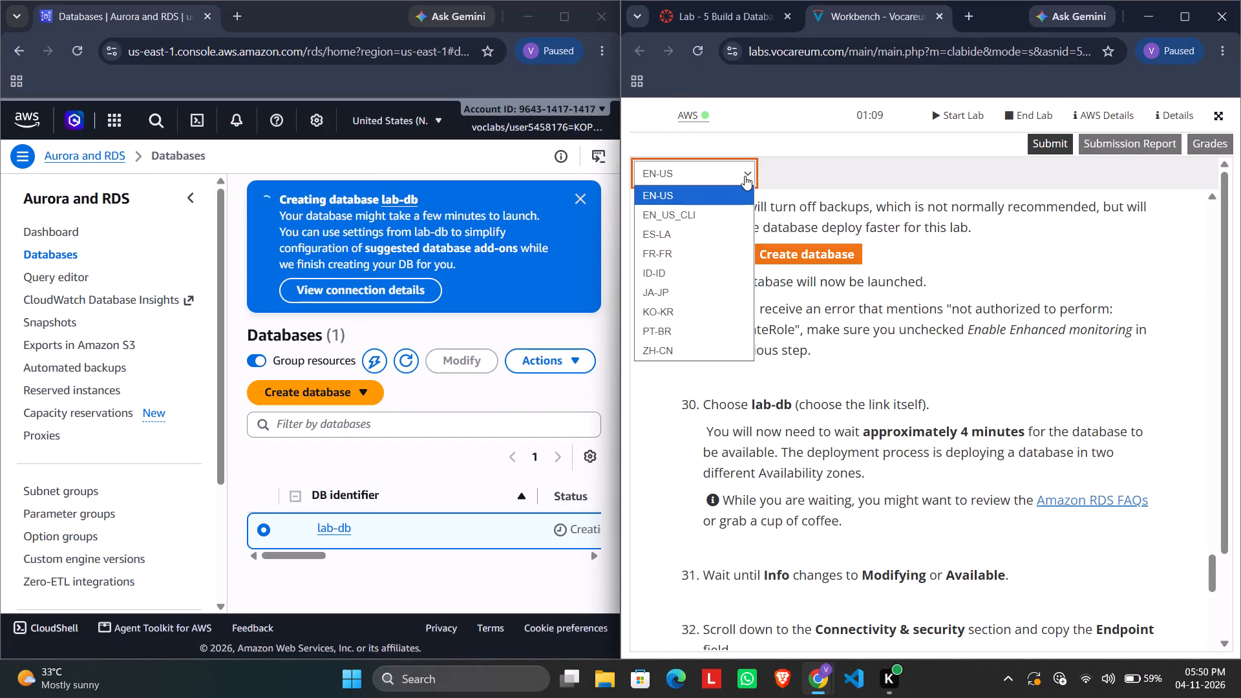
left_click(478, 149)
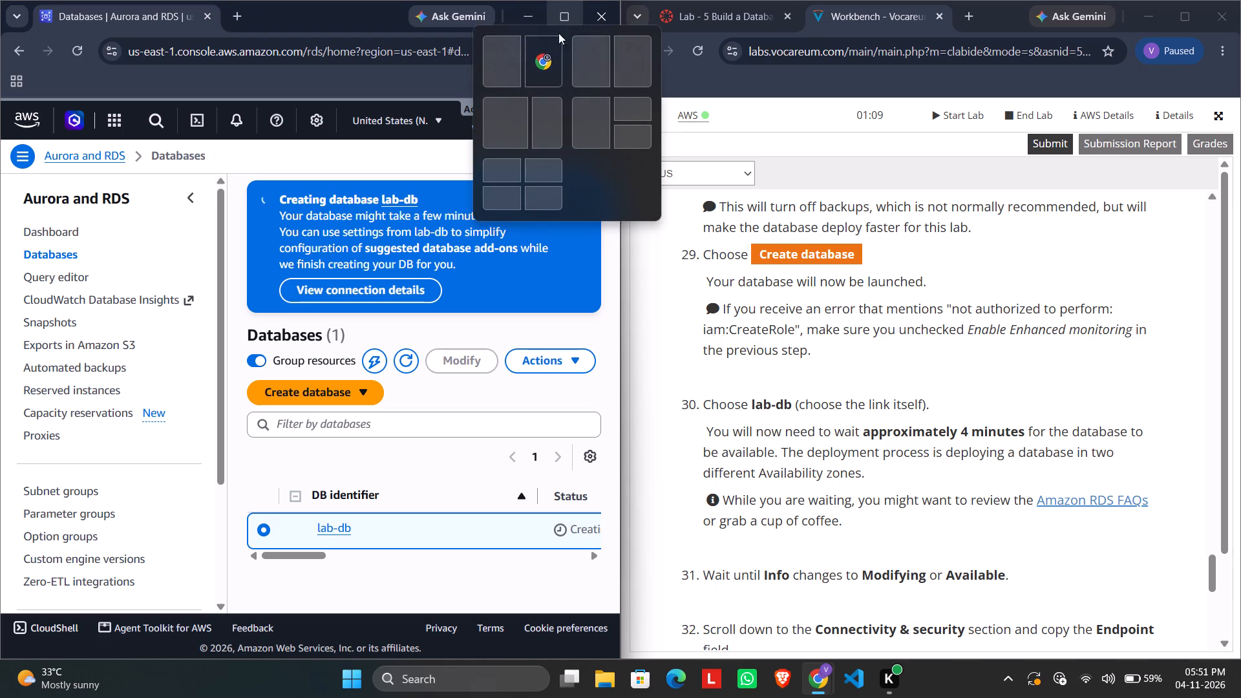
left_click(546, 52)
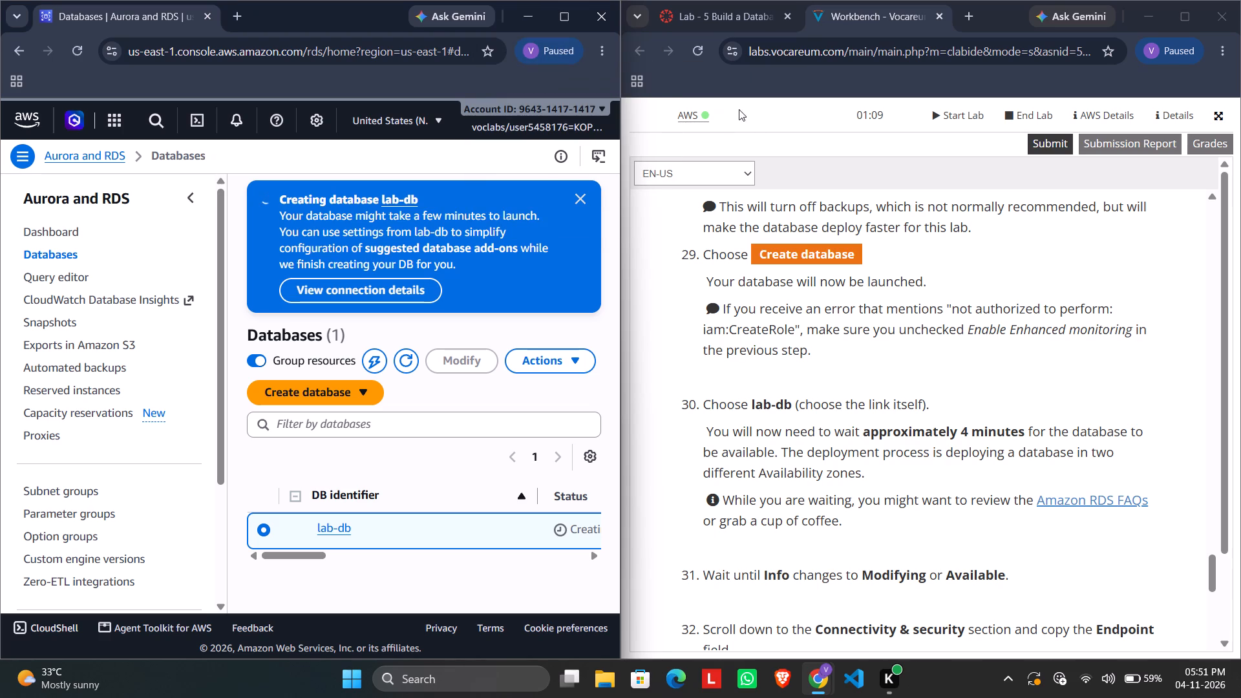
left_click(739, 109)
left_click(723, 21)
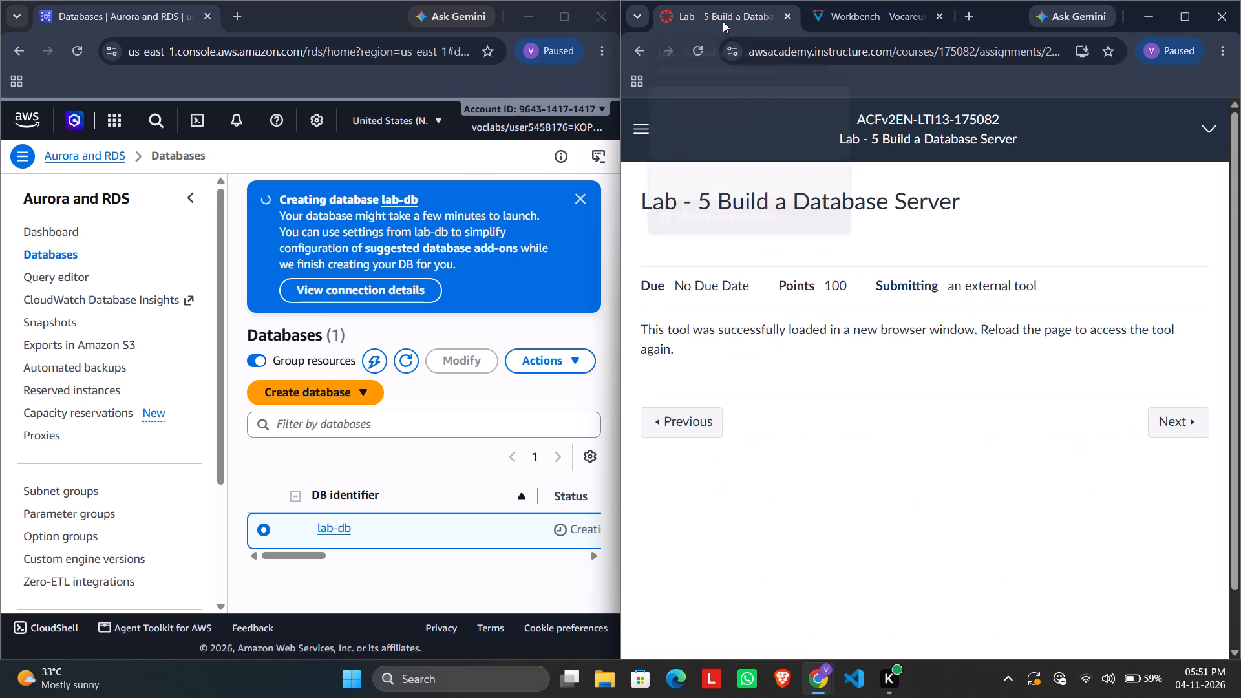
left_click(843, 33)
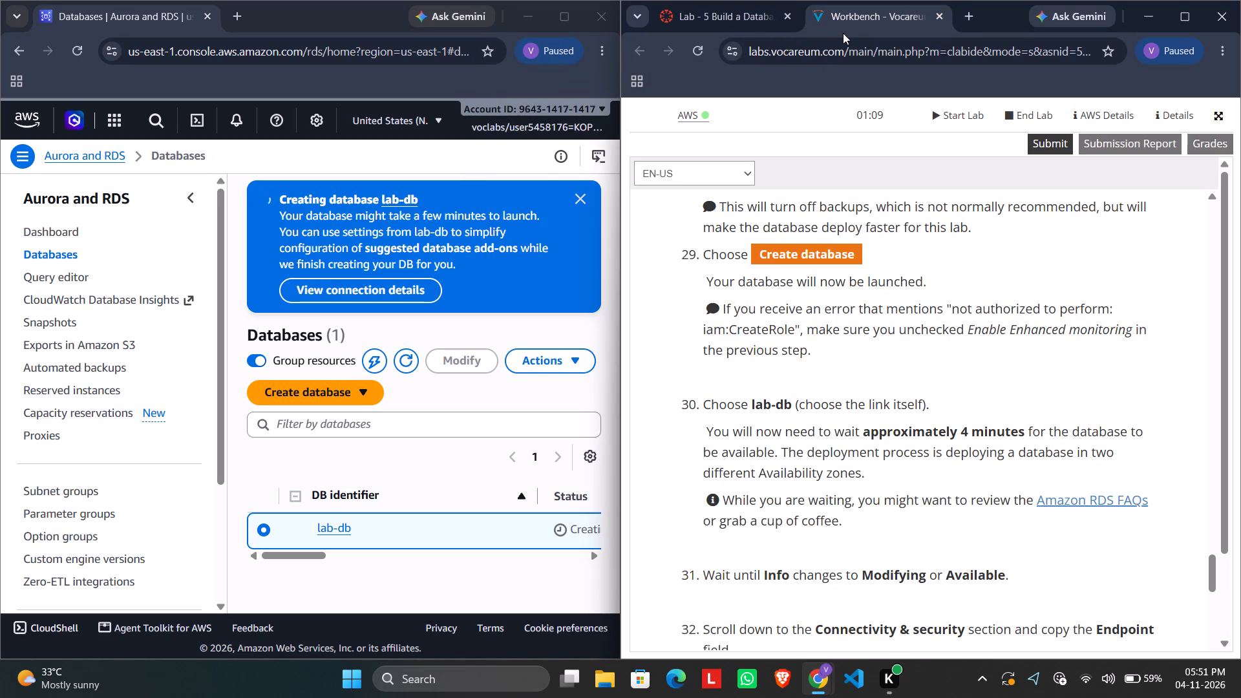
Read lab instructions 30 to 33 and check lab-db's status and configuration columns in the Databases list.
scroll(787, 301, "down", 2)
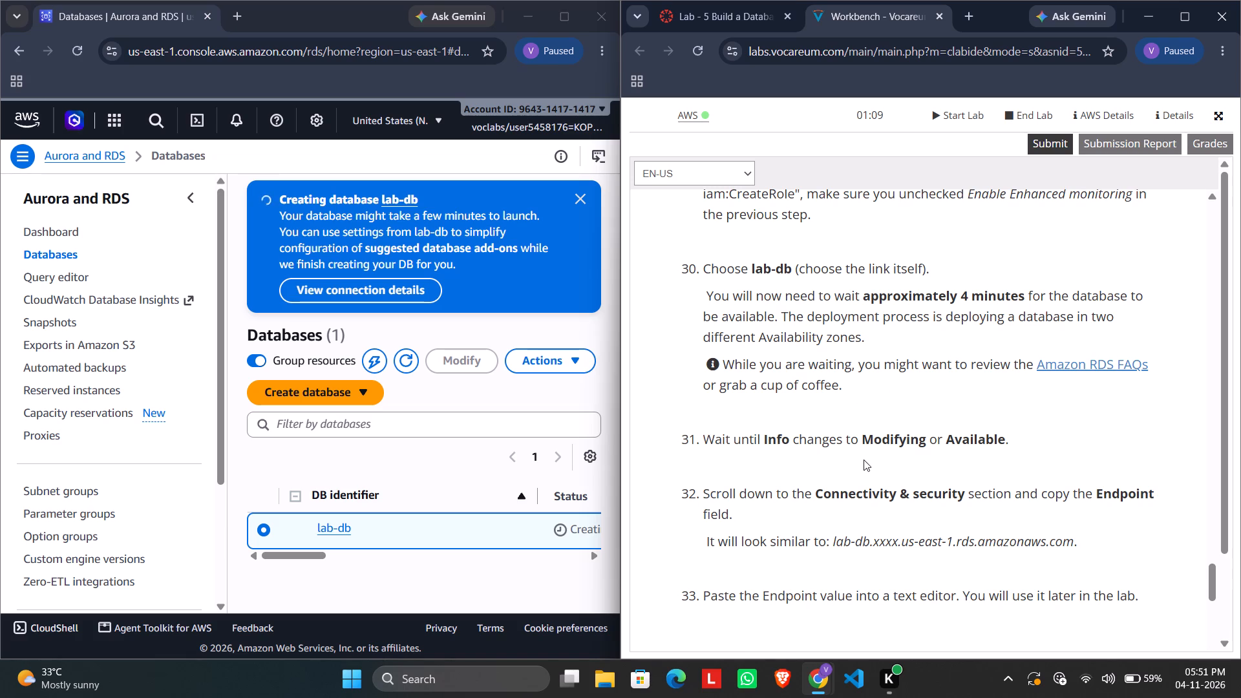
scroll(463, 520, "left", 5)
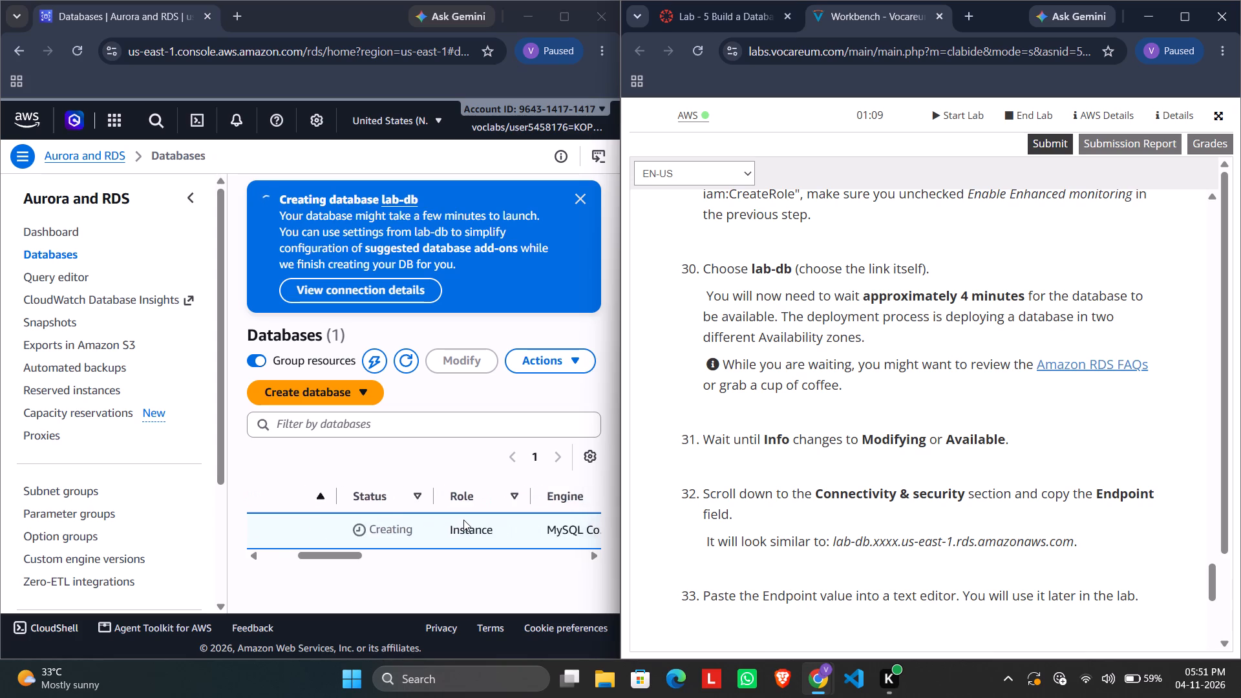
scroll(463, 520, "left", 4)
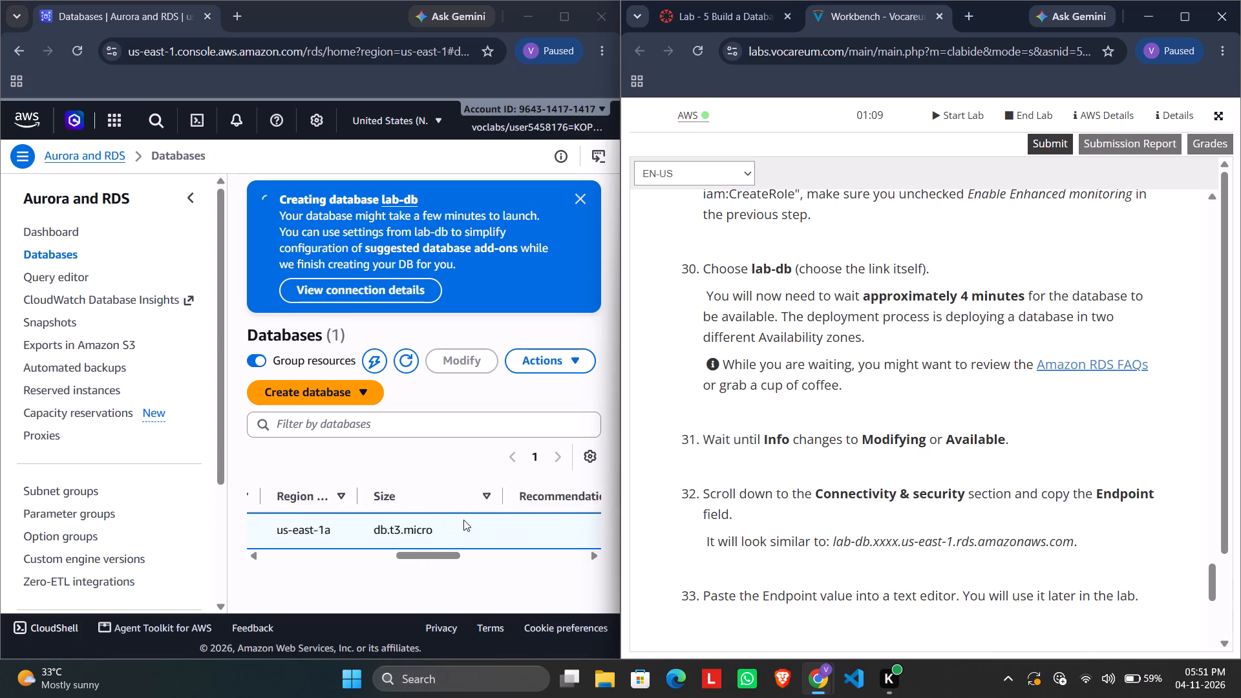
scroll(463, 520, "left", 2)
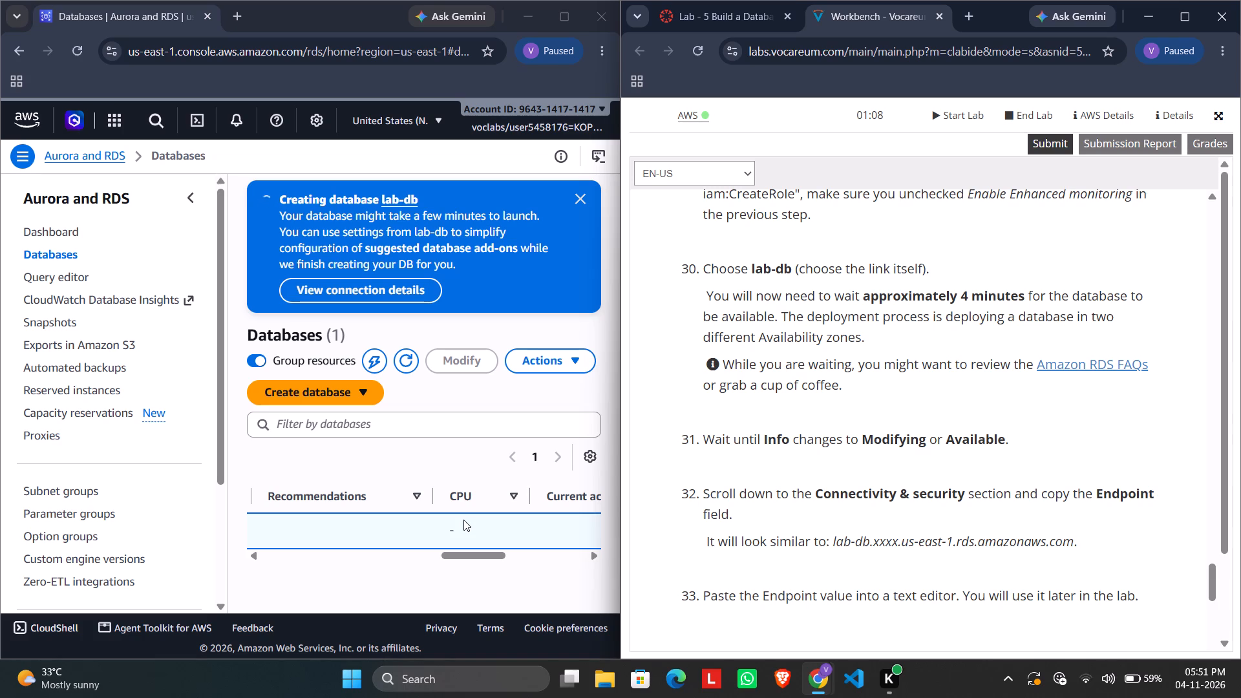
scroll(469, 534, "left", 3)
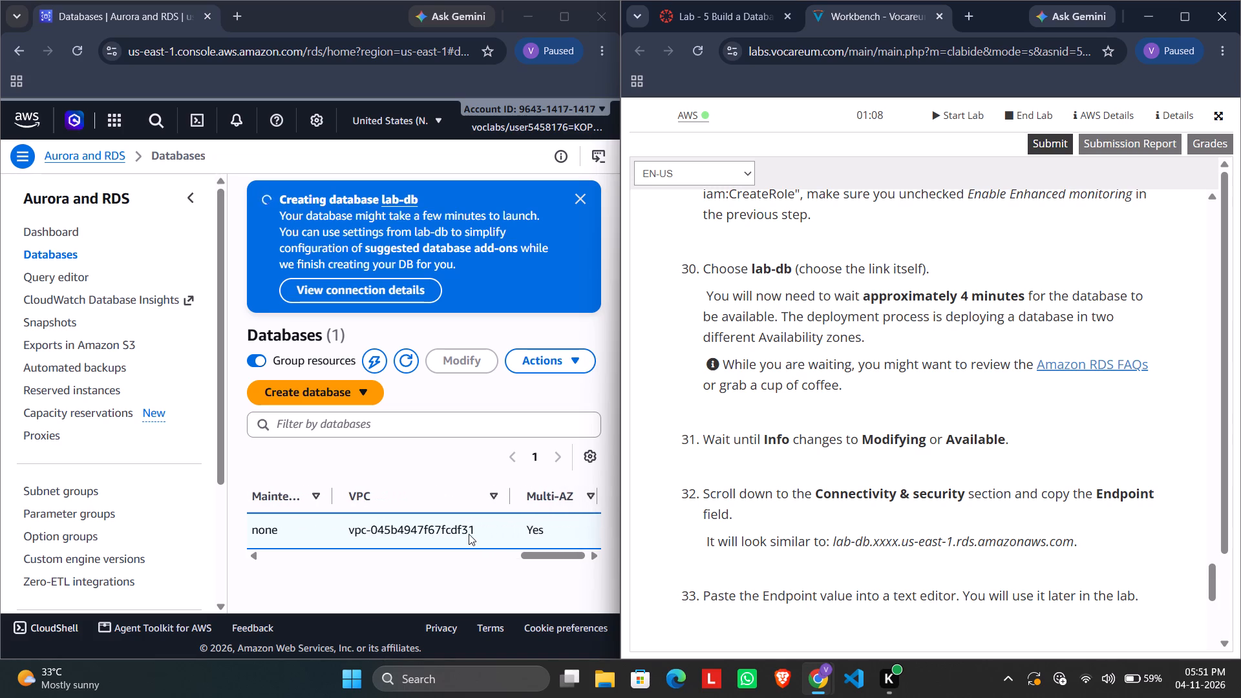
scroll(469, 534, "right", 1)
scroll(469, 534, "left", 4)
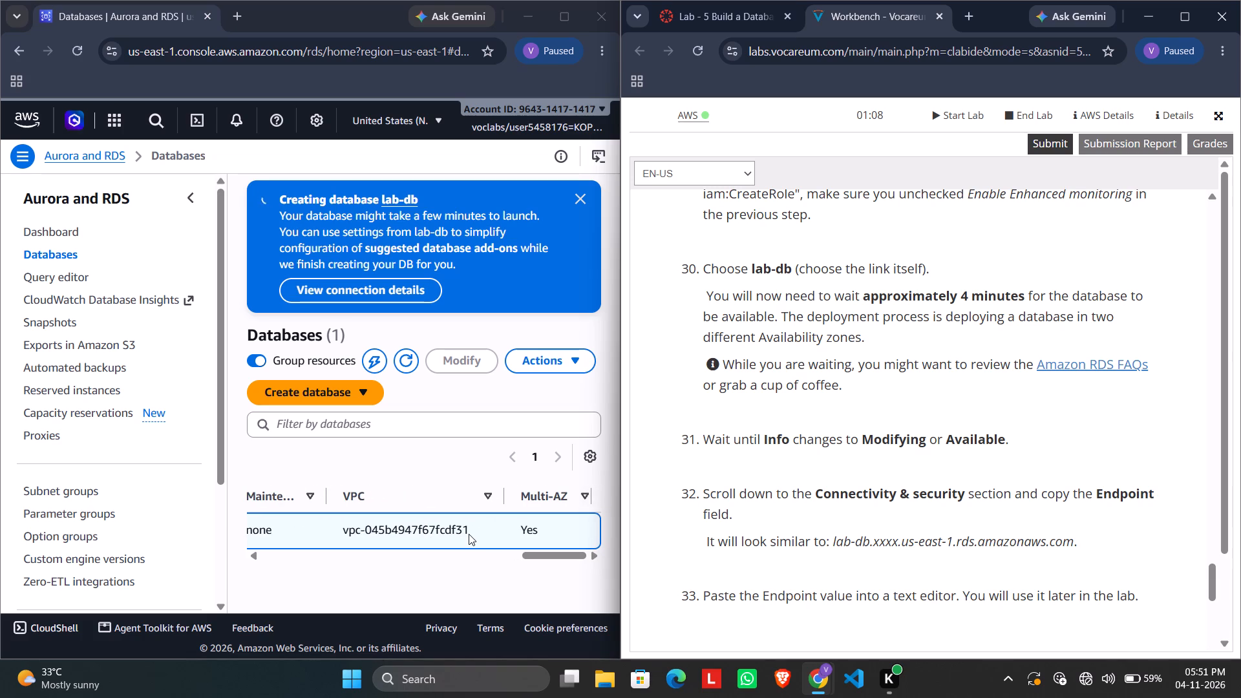
scroll(469, 534, "left", 1)
scroll(469, 534, "right", 11)
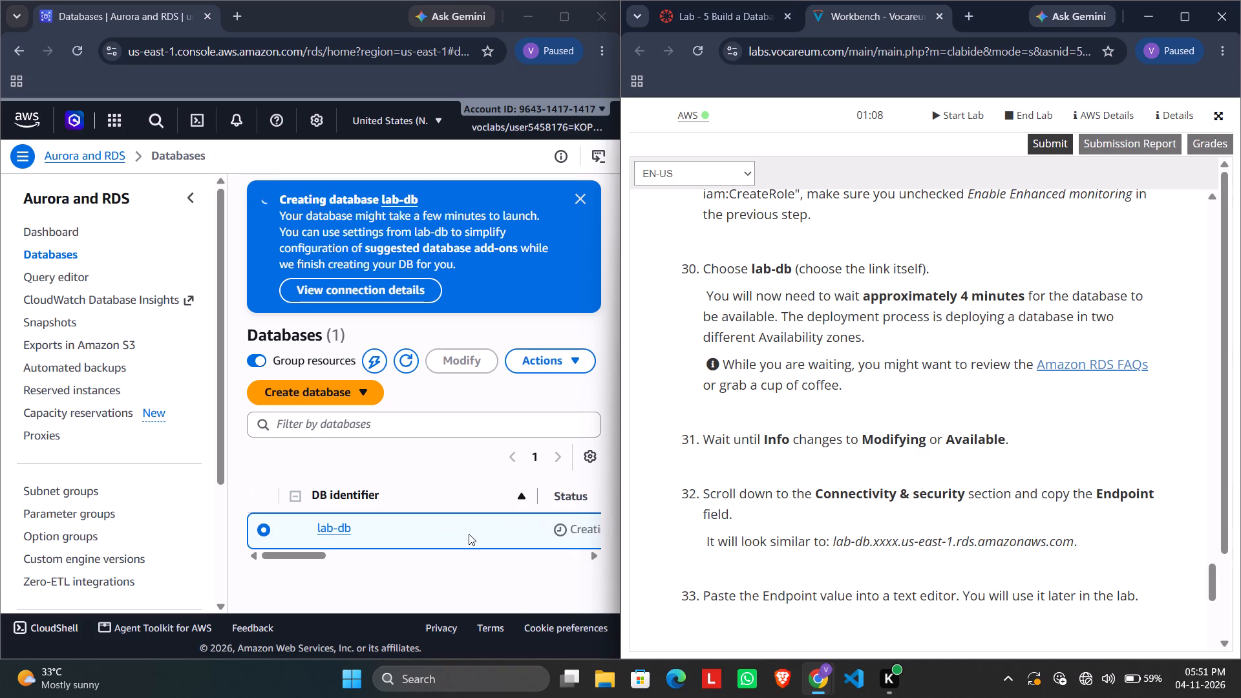
Review lab-db's row in the Databases list again, from its status through size and VPC to the Multi-AZ column.
scroll(469, 534, "left", 2)
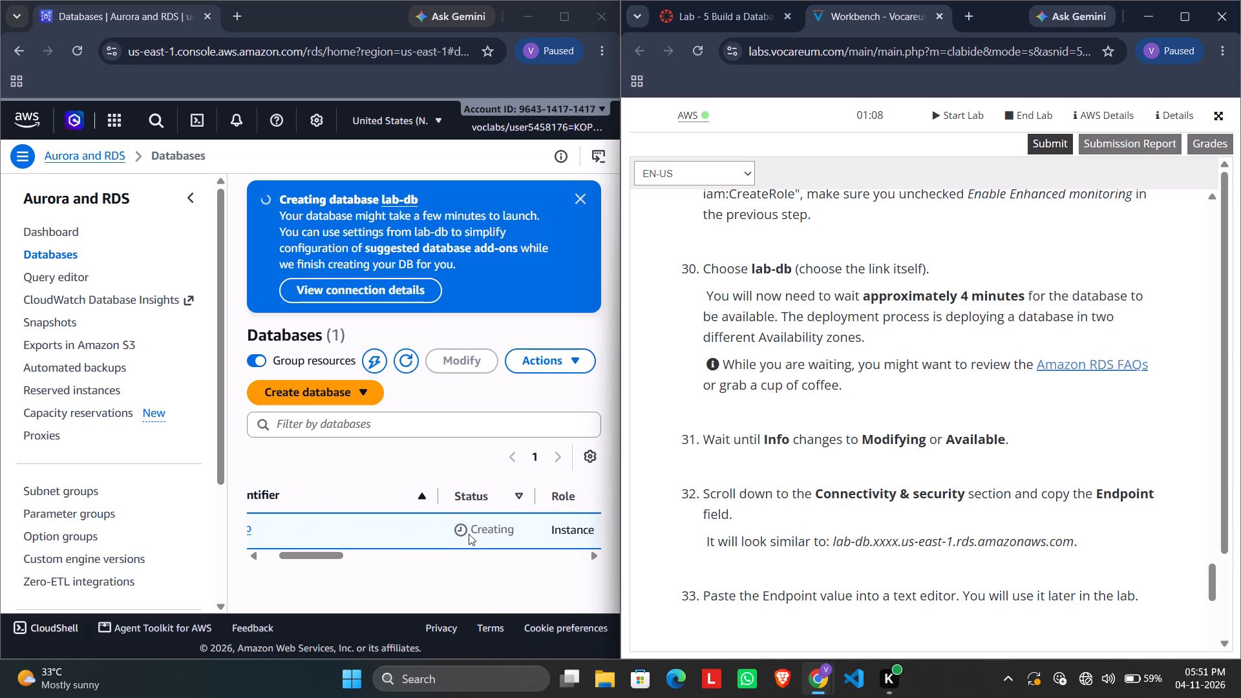
scroll(469, 534, "left", 2)
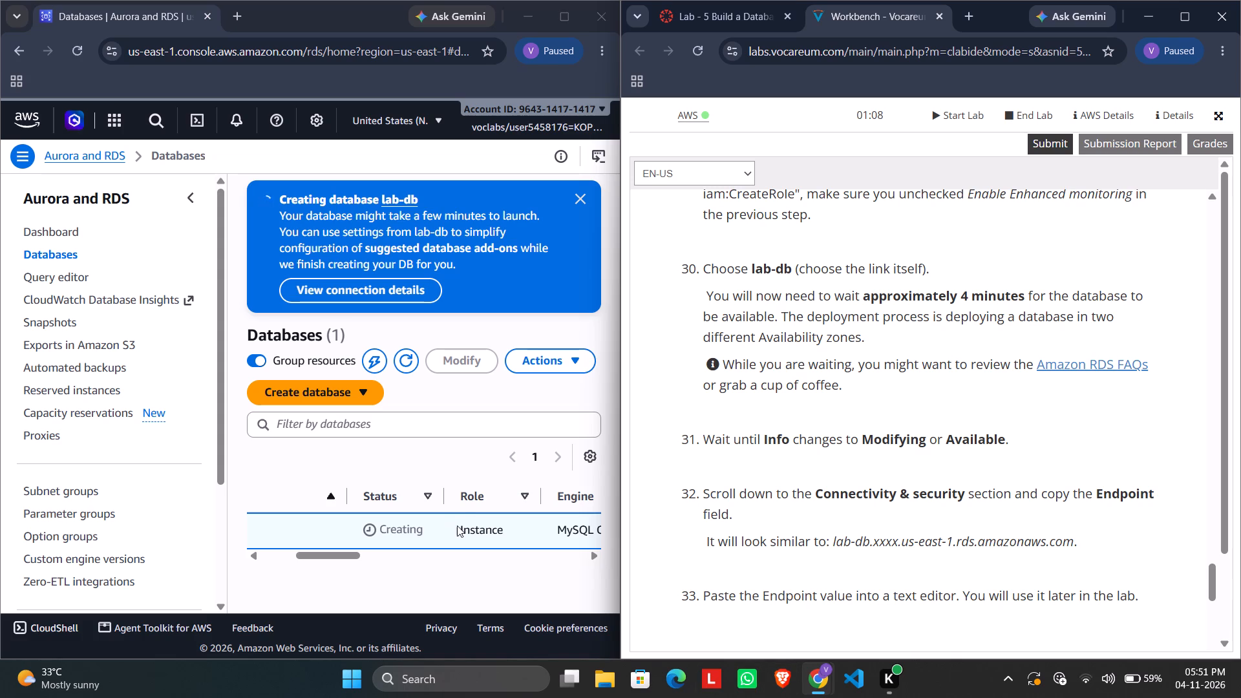
scroll(457, 525, "left", 3)
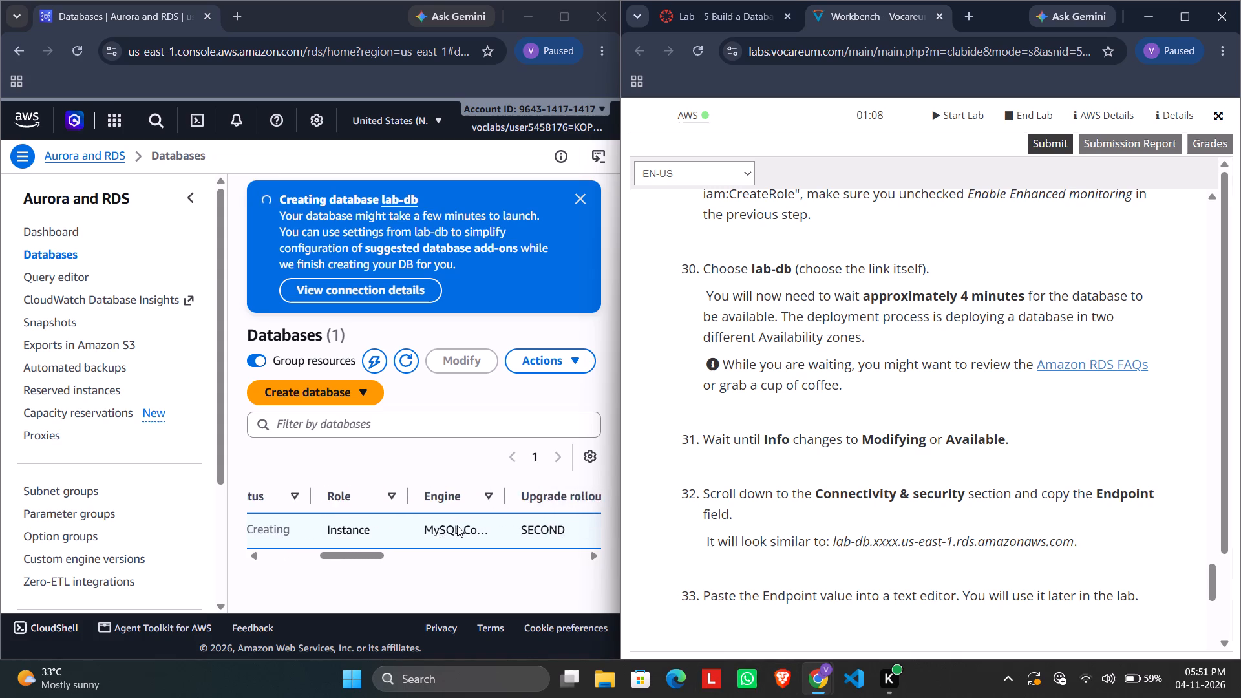
scroll(457, 525, "left", 2)
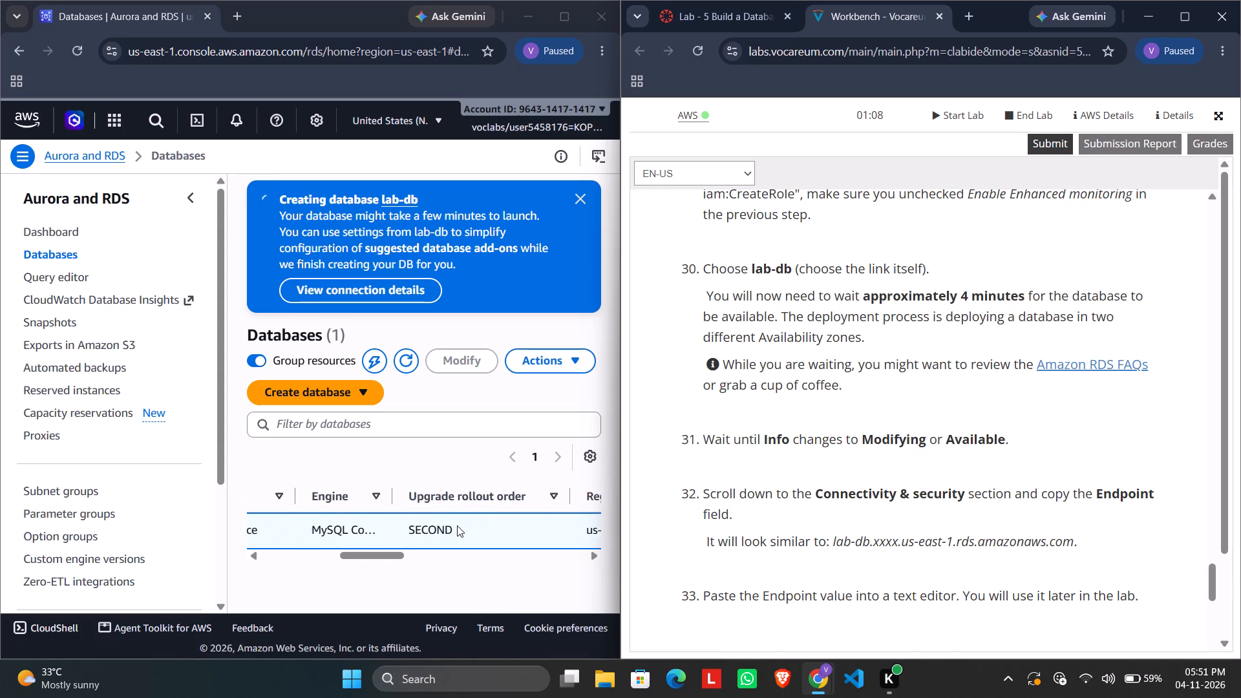
scroll(457, 525, "left", 3)
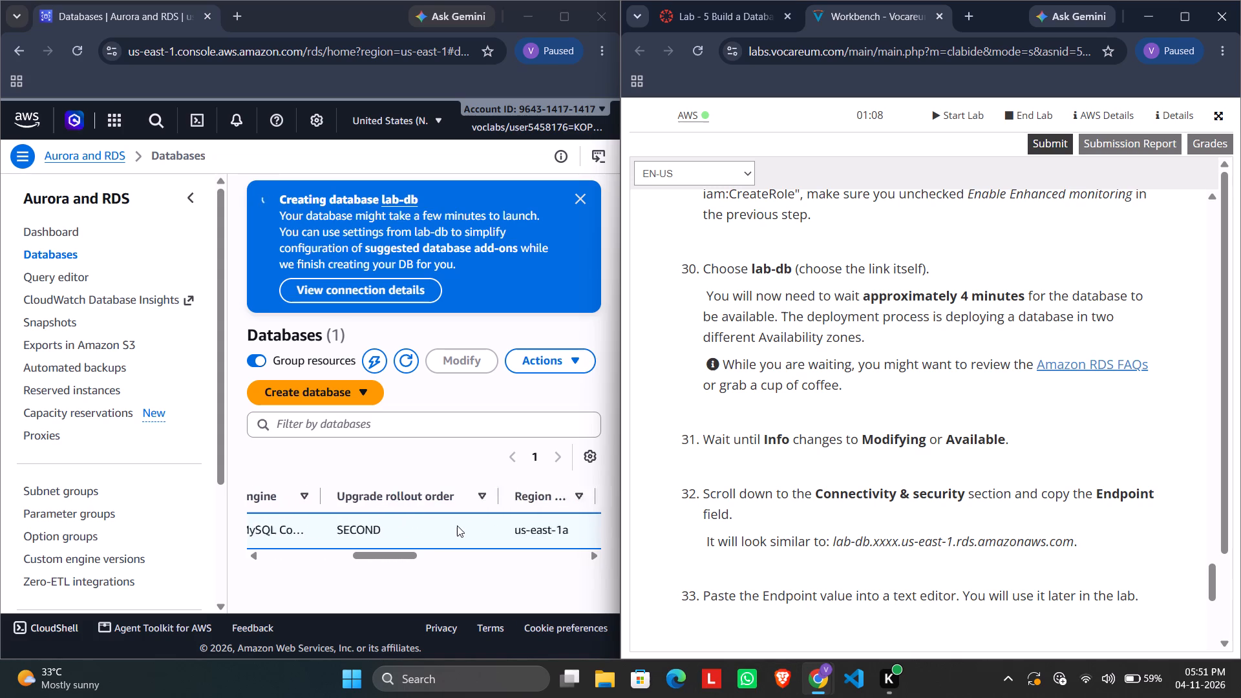
scroll(457, 525, "left", 1)
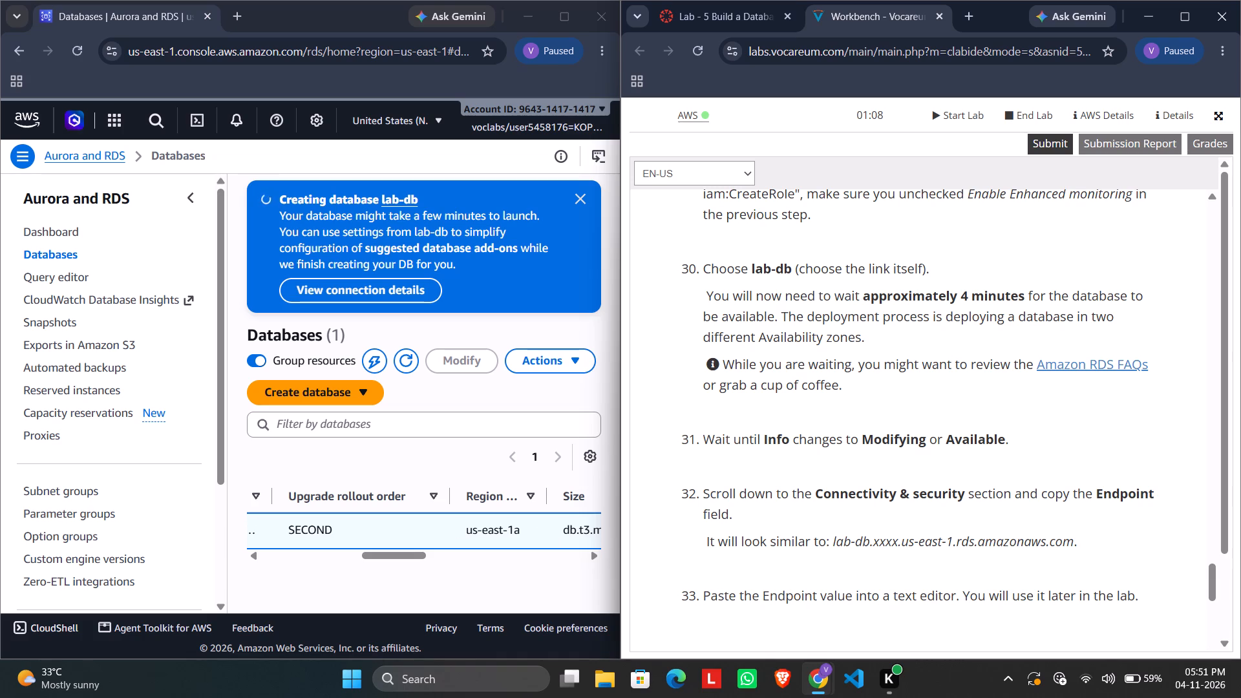
scroll(508, 527, "left", 3)
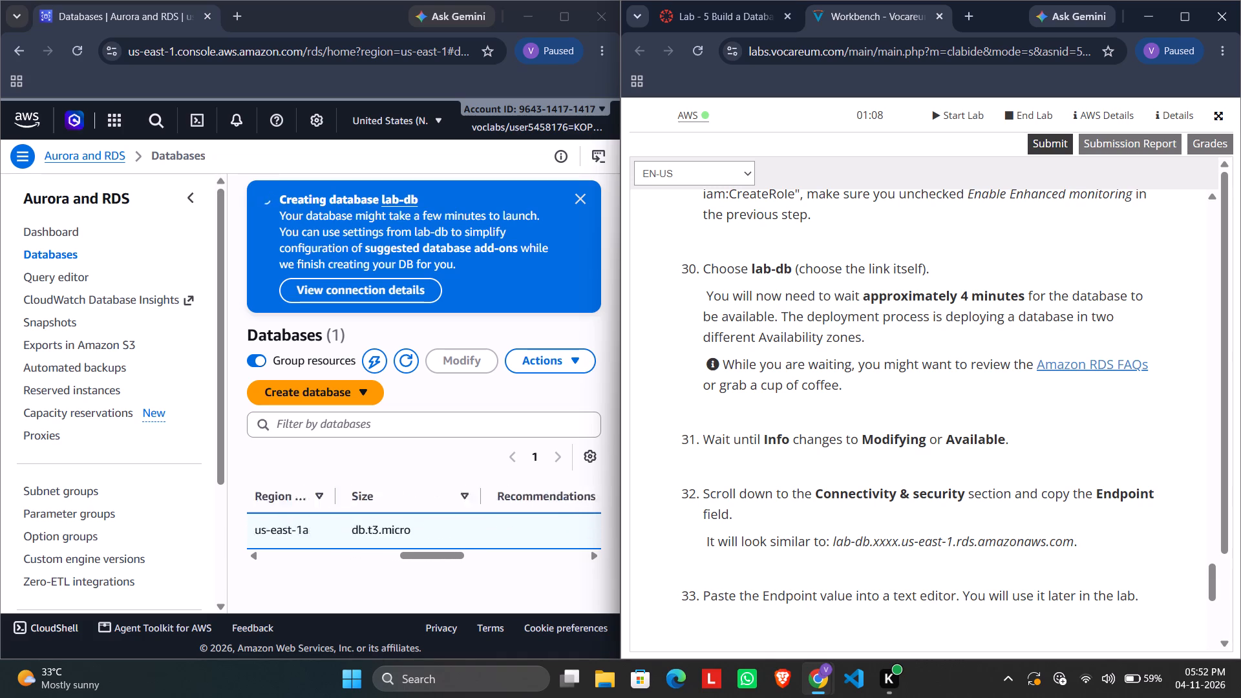
scroll(508, 527, "left", 1)
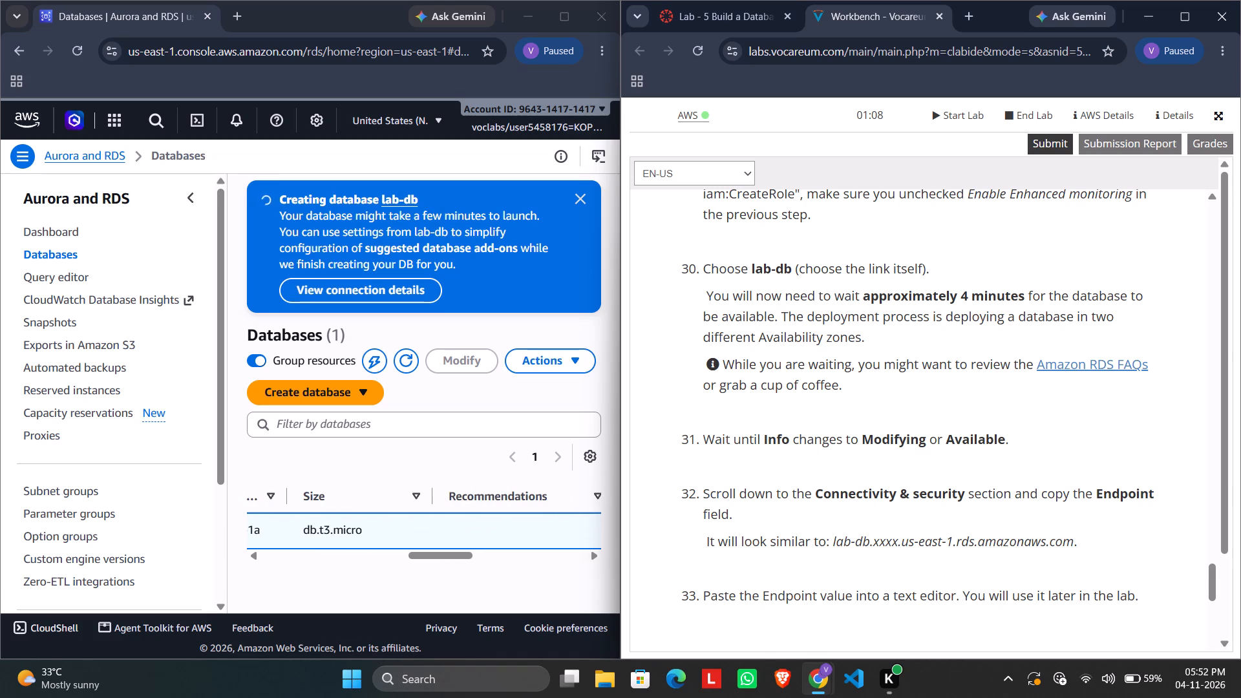
scroll(508, 527, "left", 3)
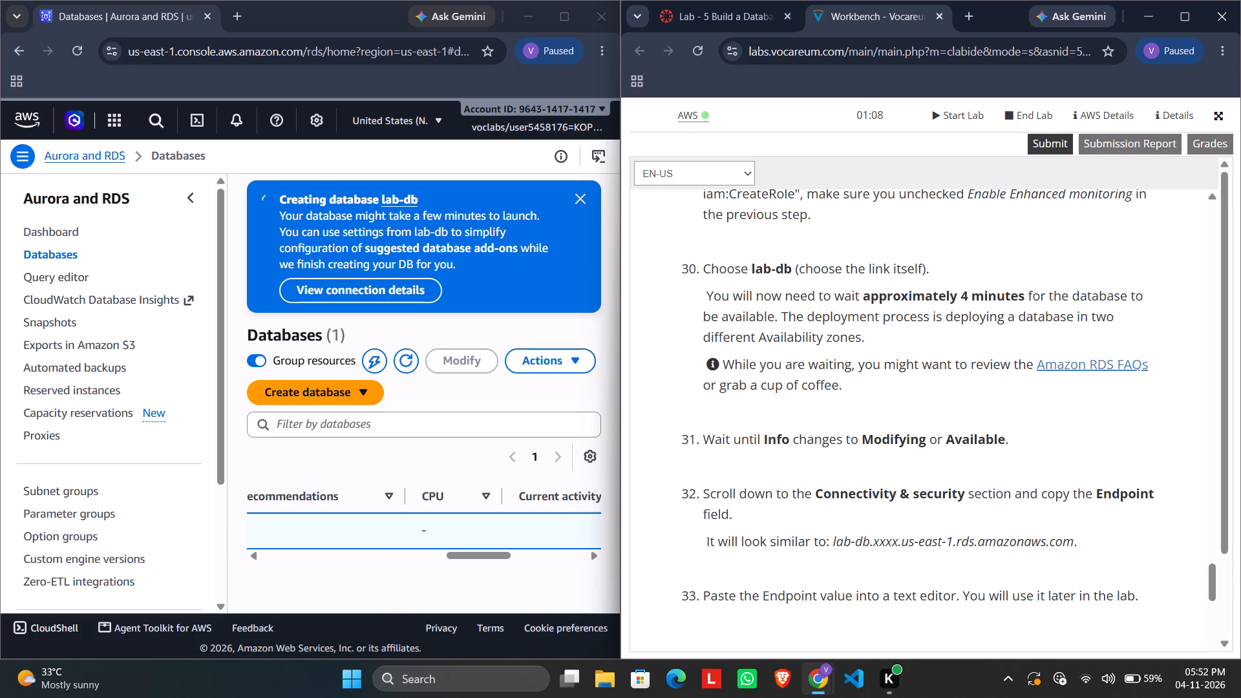
scroll(508, 527, "left", 2)
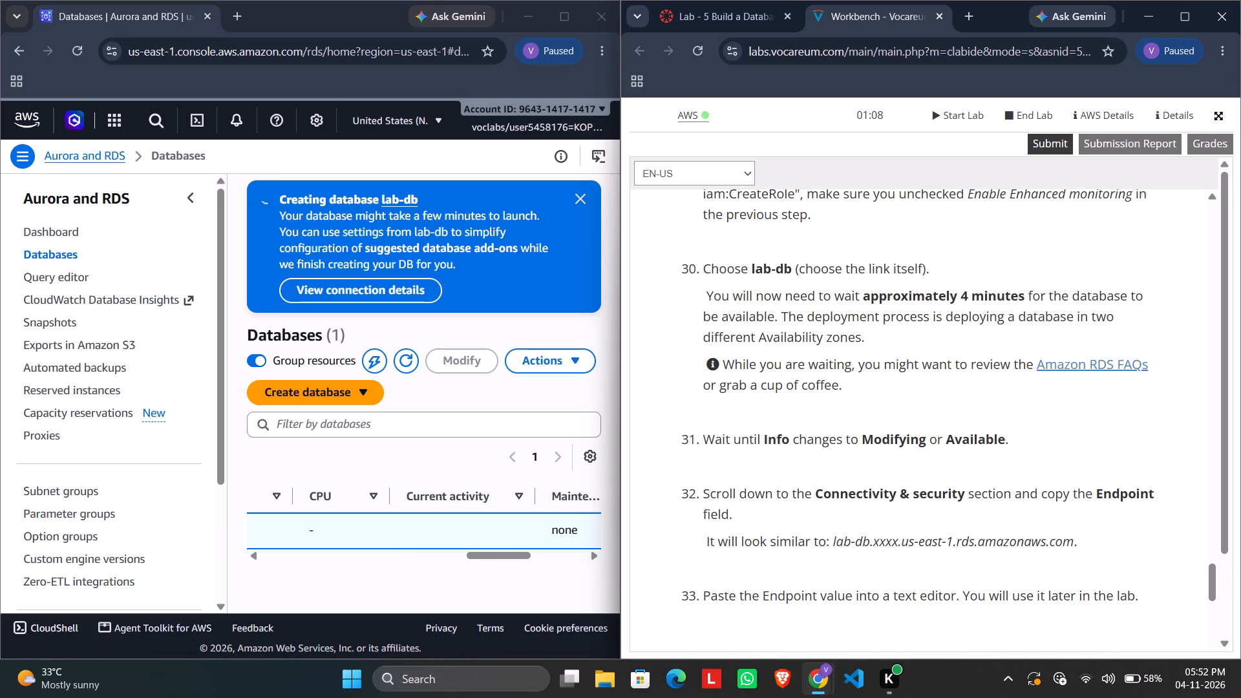
scroll(508, 527, "left", 8)
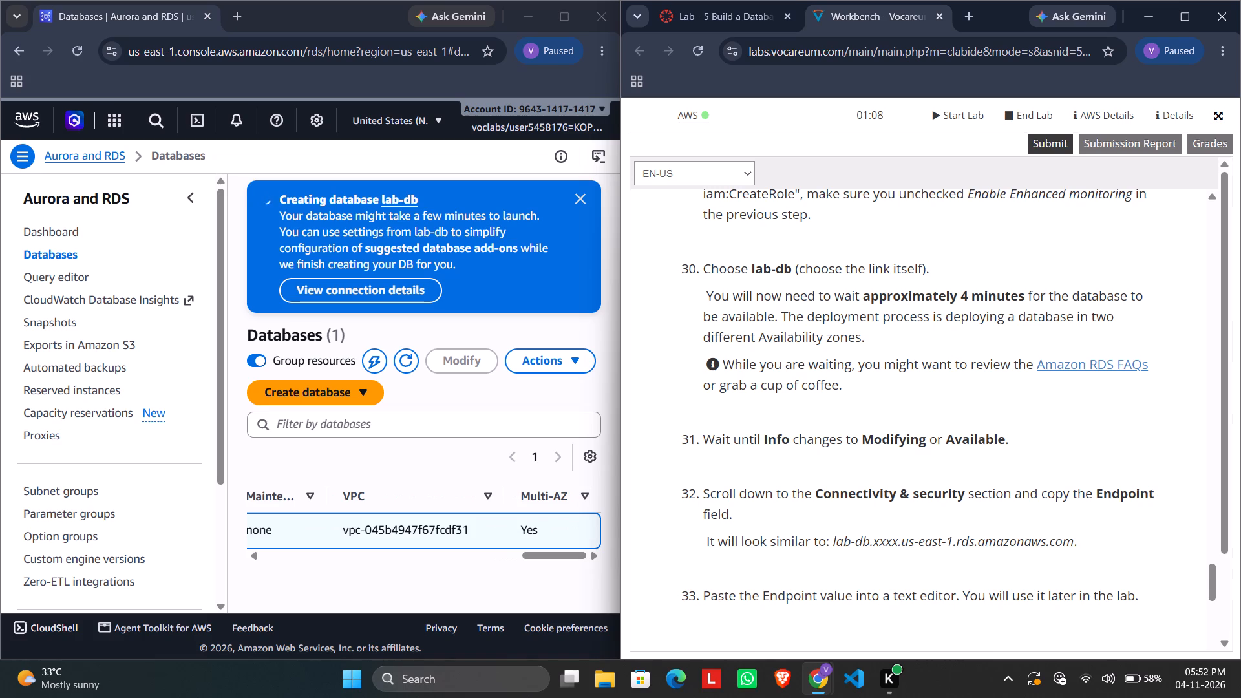
scroll(508, 527, "right", 7)
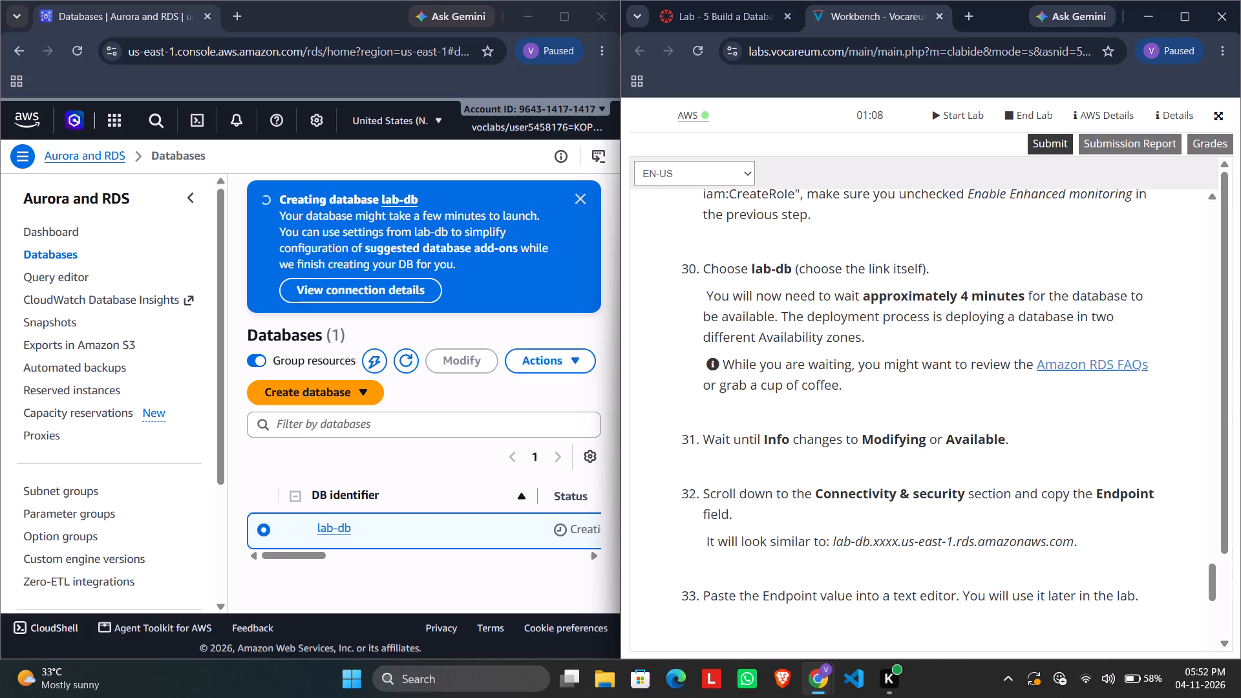
Read lab instructions 30 to 33 on waiting for lab-db and copying its Endpoint, and return to the Databases list.
scroll(508, 527, "right", 2)
scroll(771, 510, "down", 1)
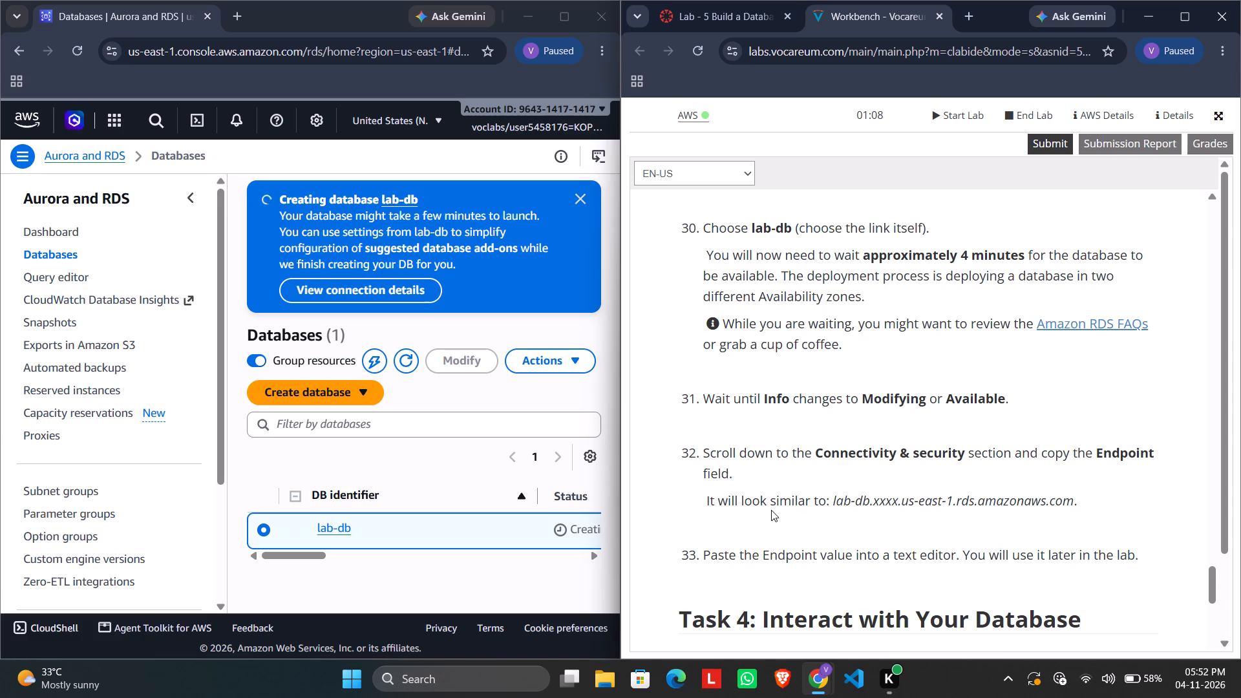
scroll(427, 482, "down", 1)
left_click(783, 380)
left_click(323, 465)
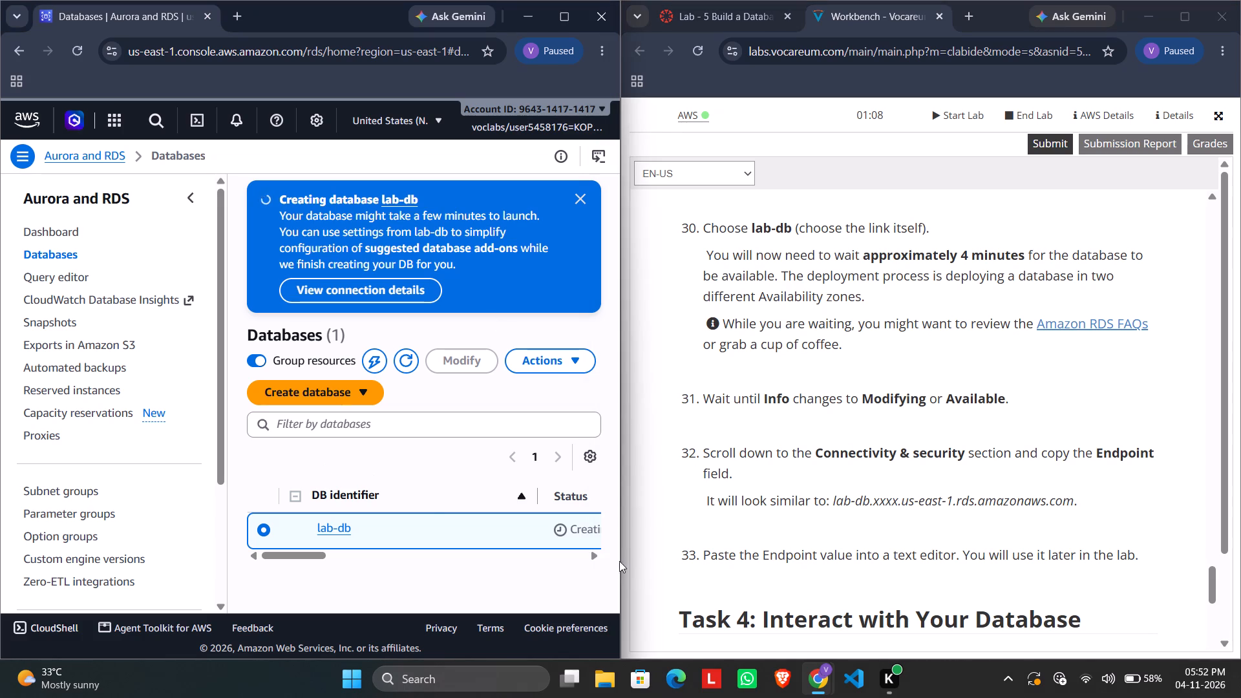
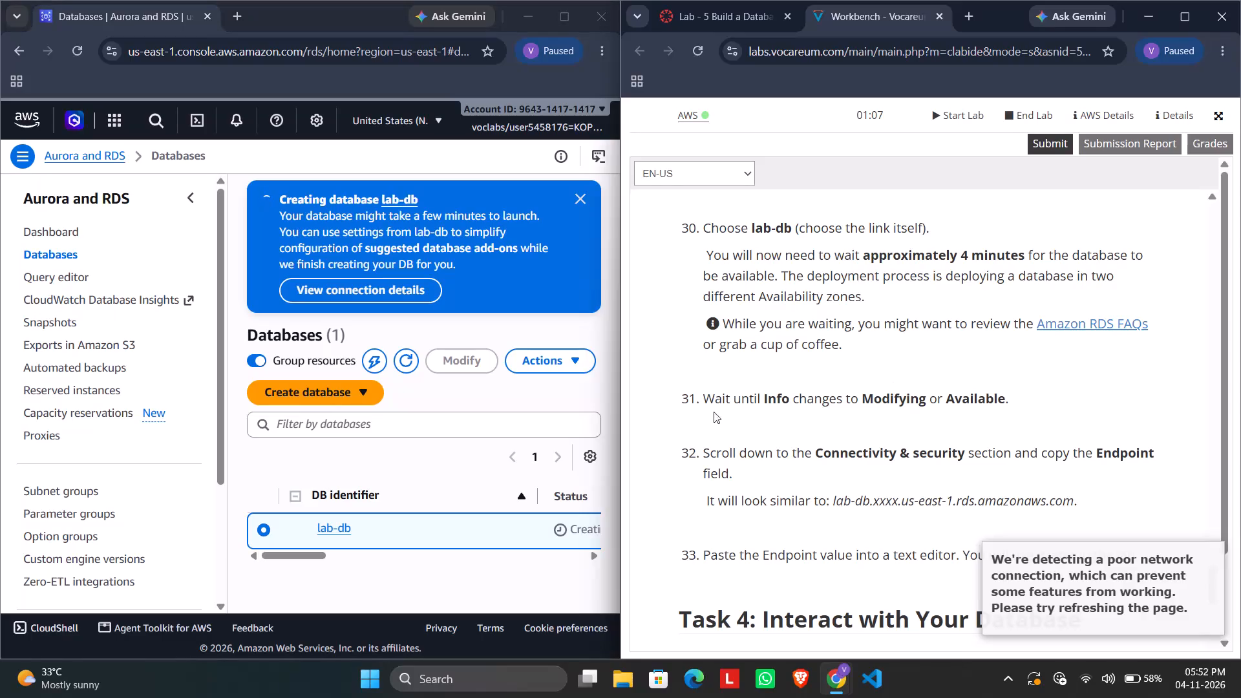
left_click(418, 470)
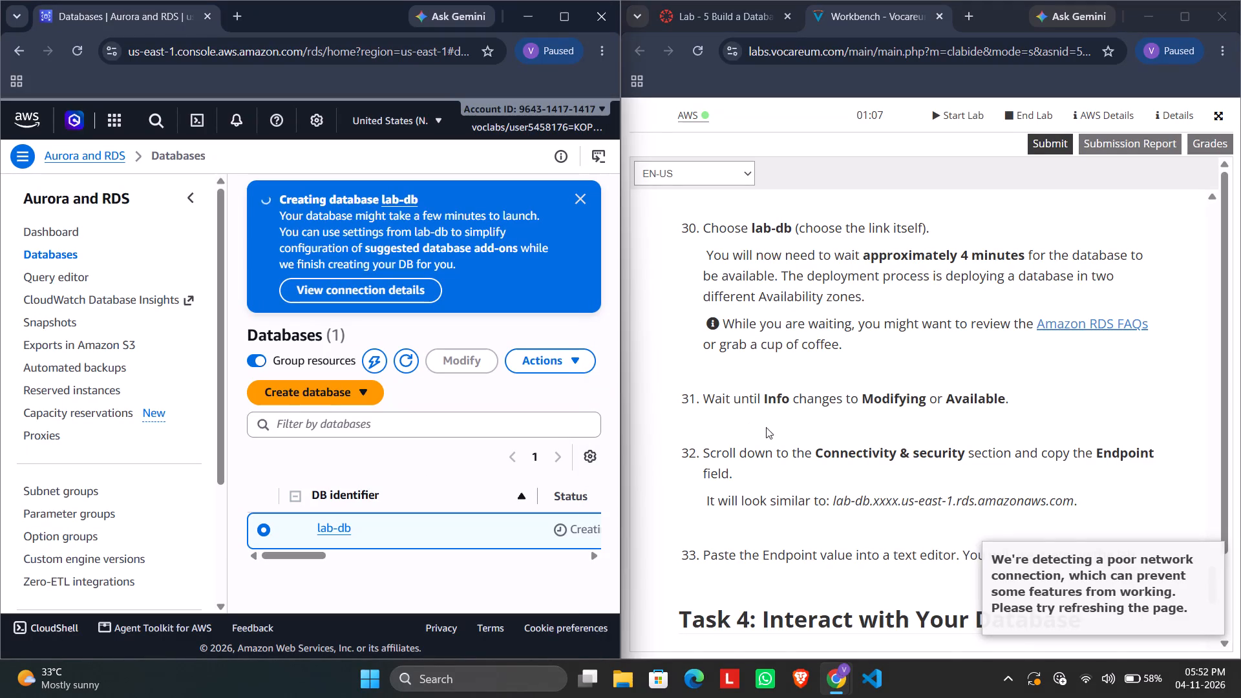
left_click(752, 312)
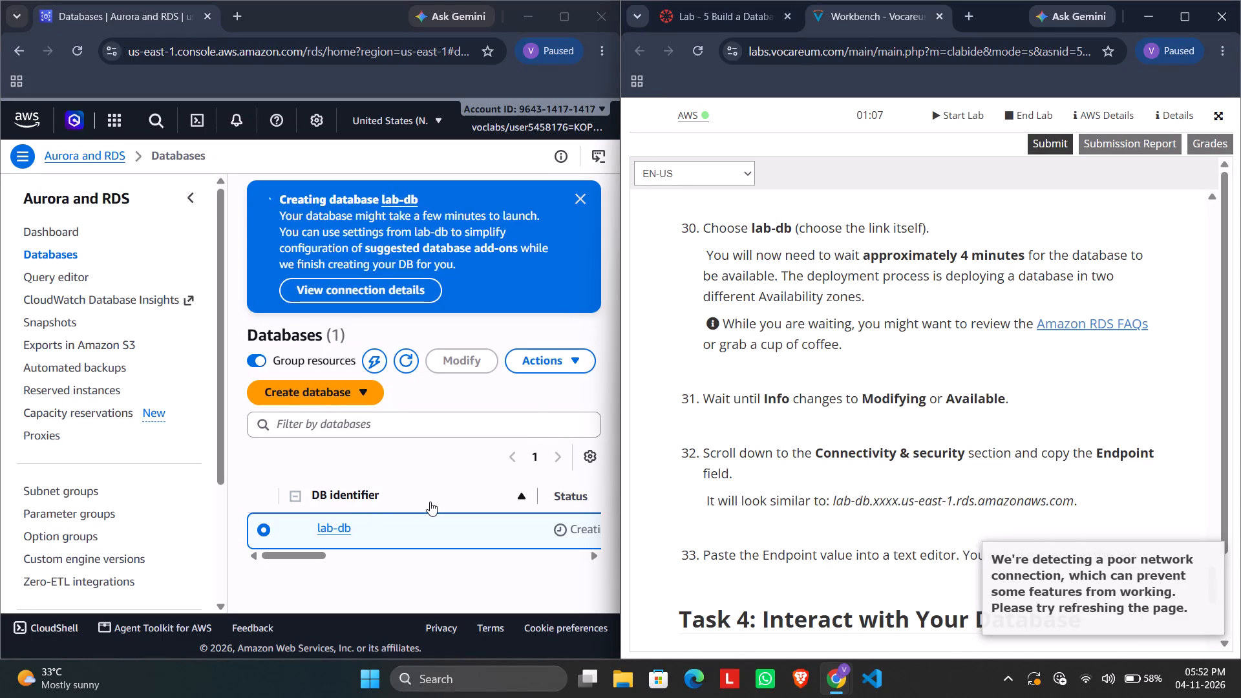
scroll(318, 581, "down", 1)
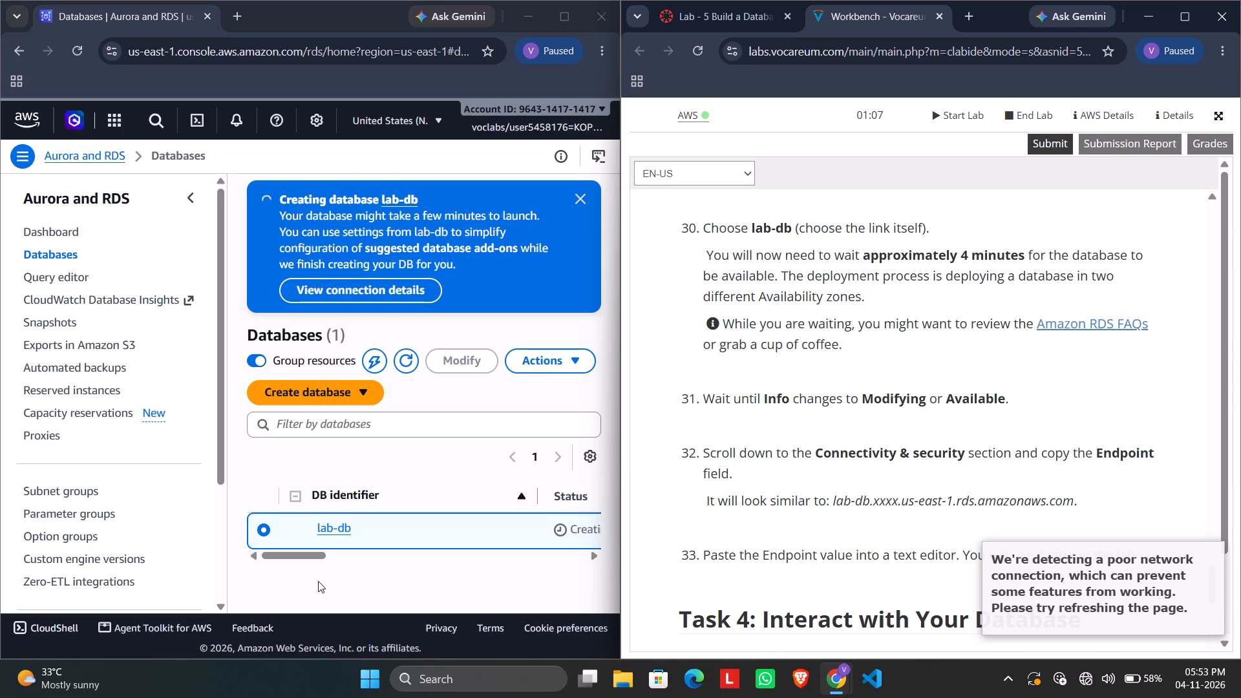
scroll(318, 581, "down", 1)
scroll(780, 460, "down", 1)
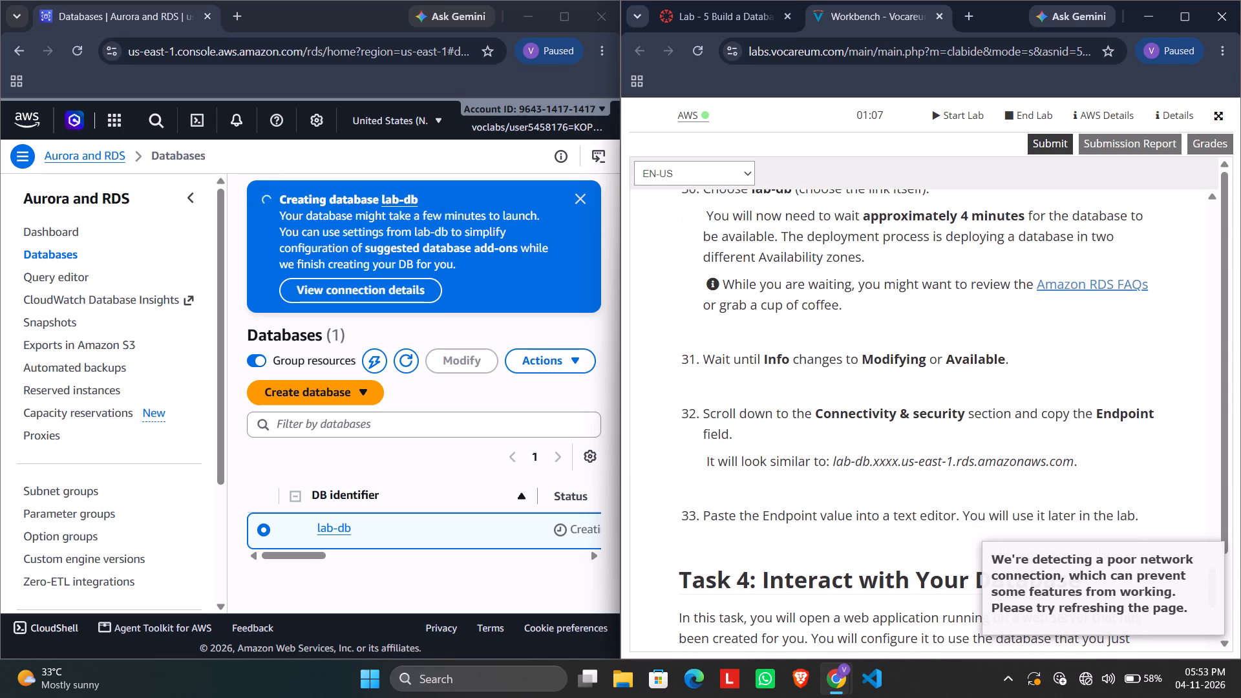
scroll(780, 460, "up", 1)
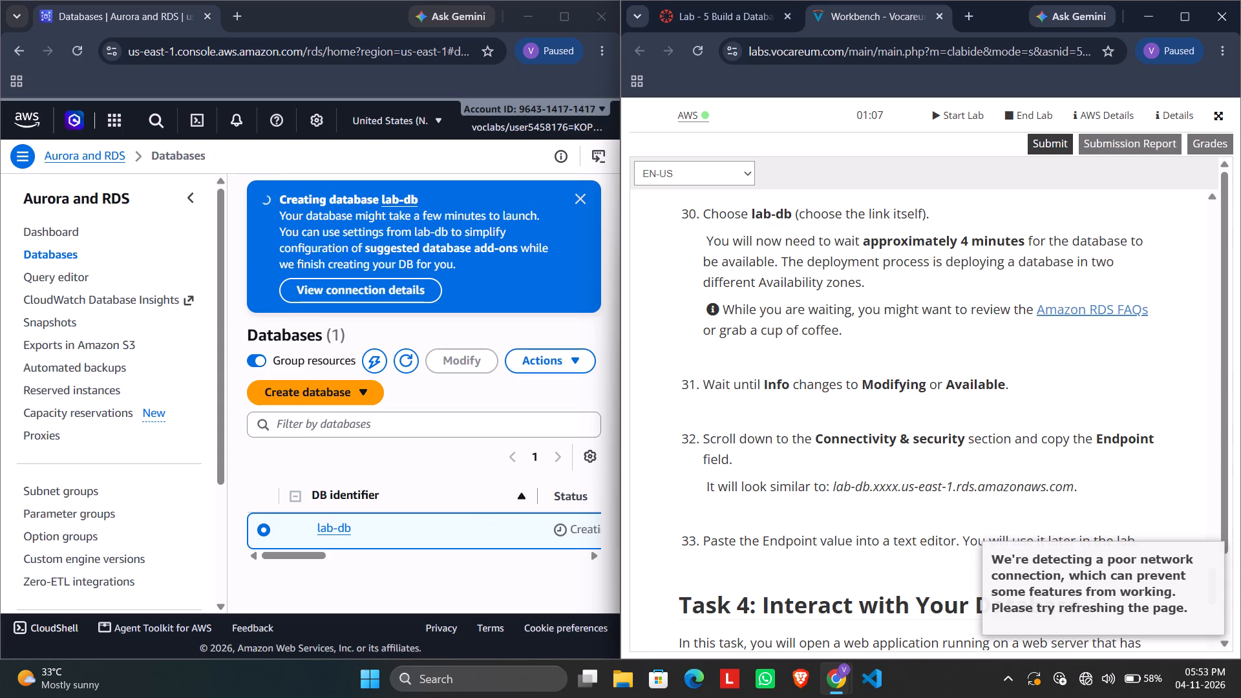
Switch to the desktop and launch the Kuro application.
double_click(81, 524)
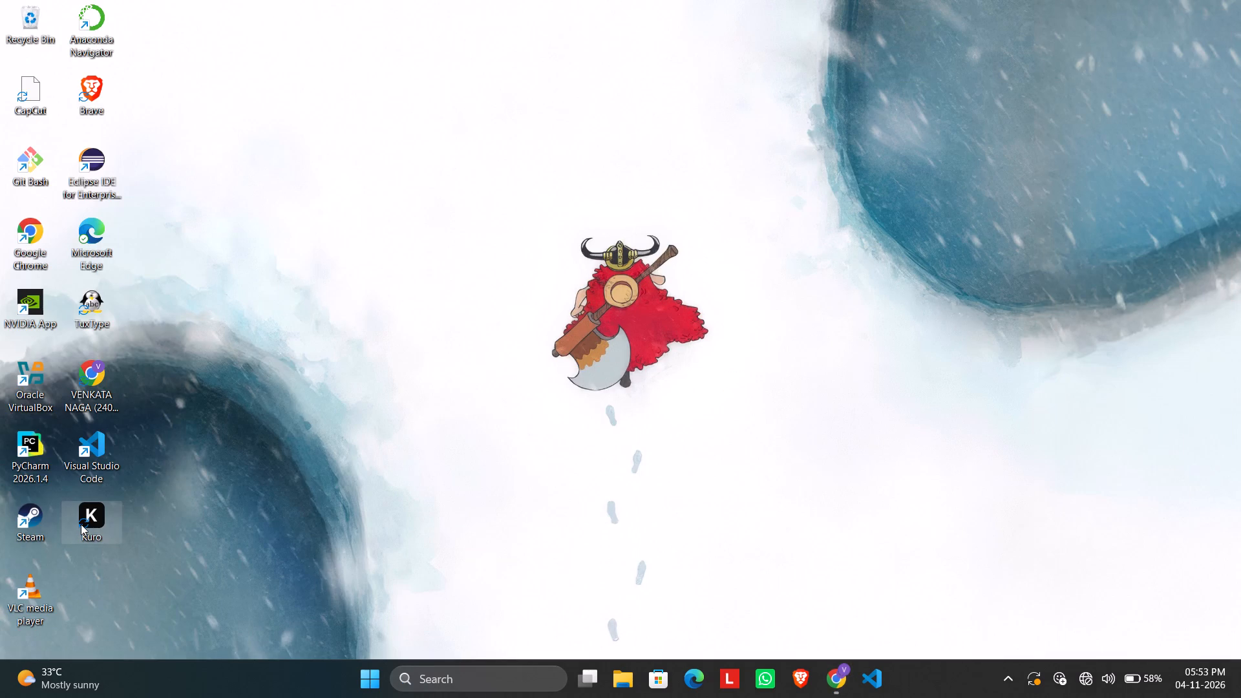
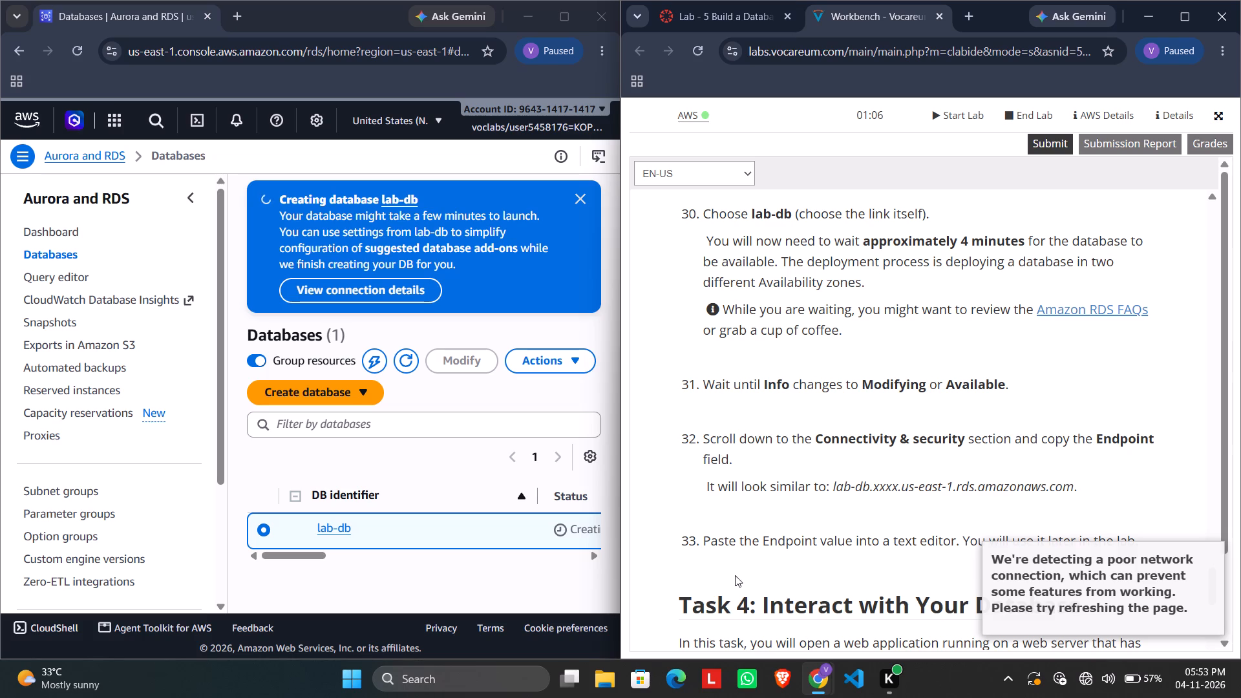
Connect the computer to the iQOO Z9 Lite 5G Wi-Fi network.
left_click(1118, 681)
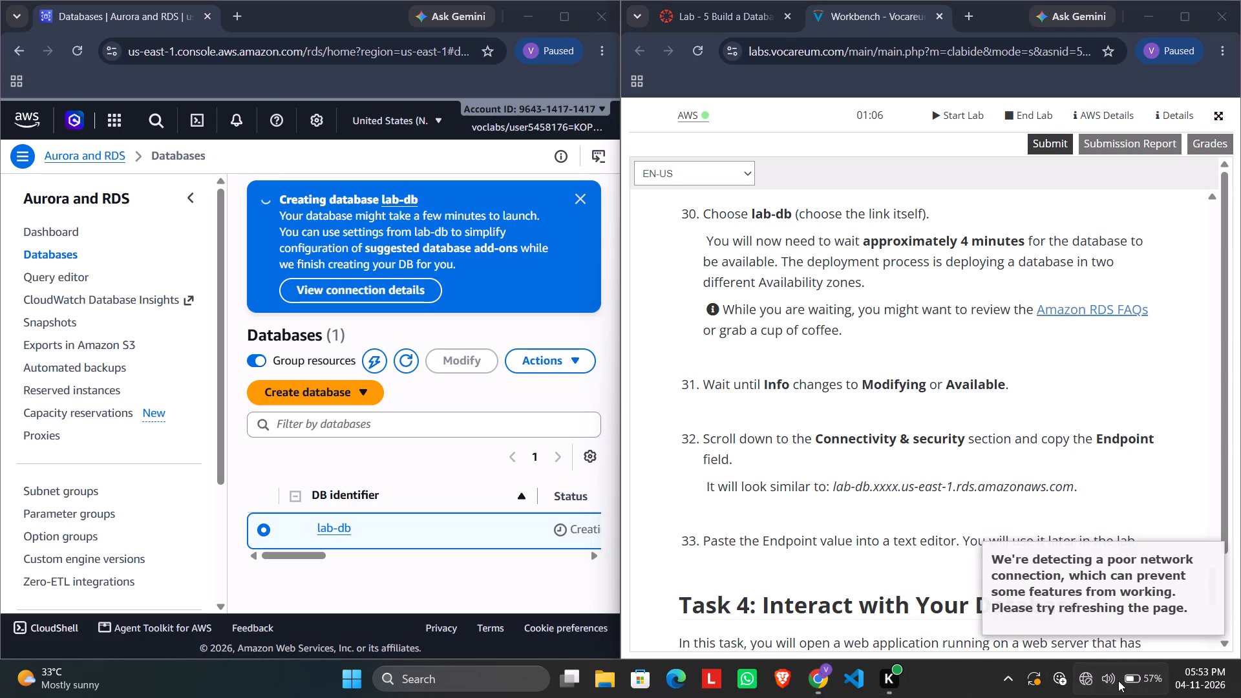
left_click(1088, 680)
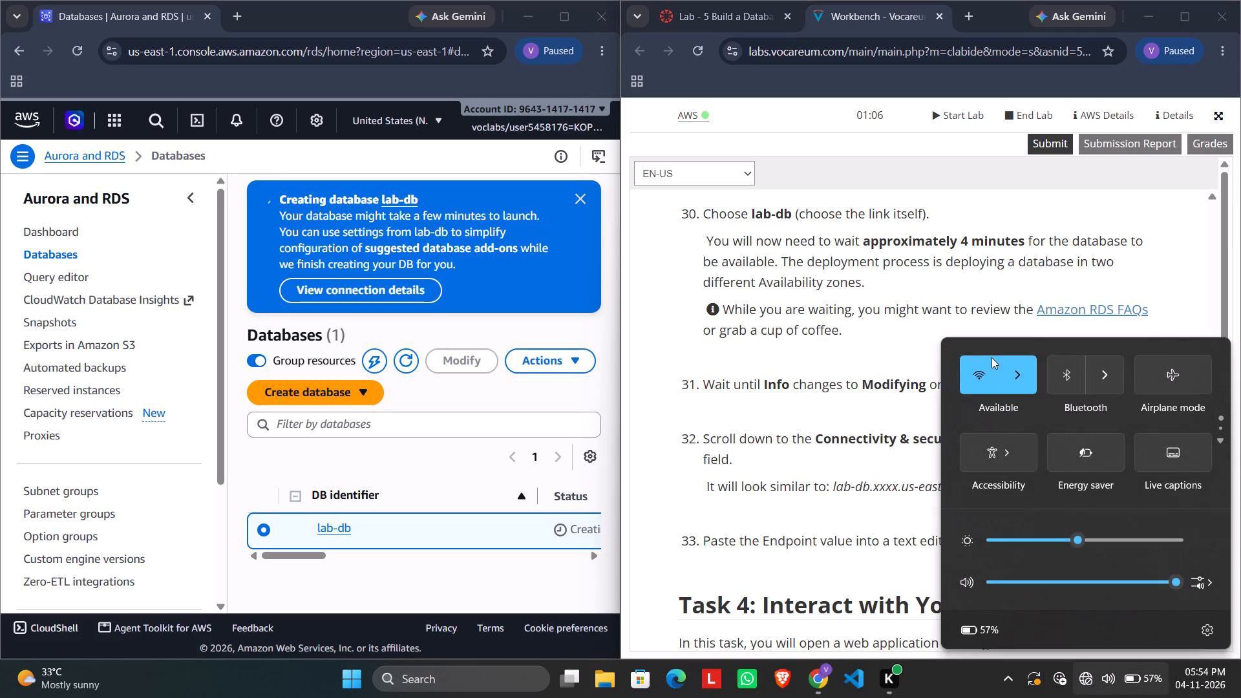
left_click(1015, 374)
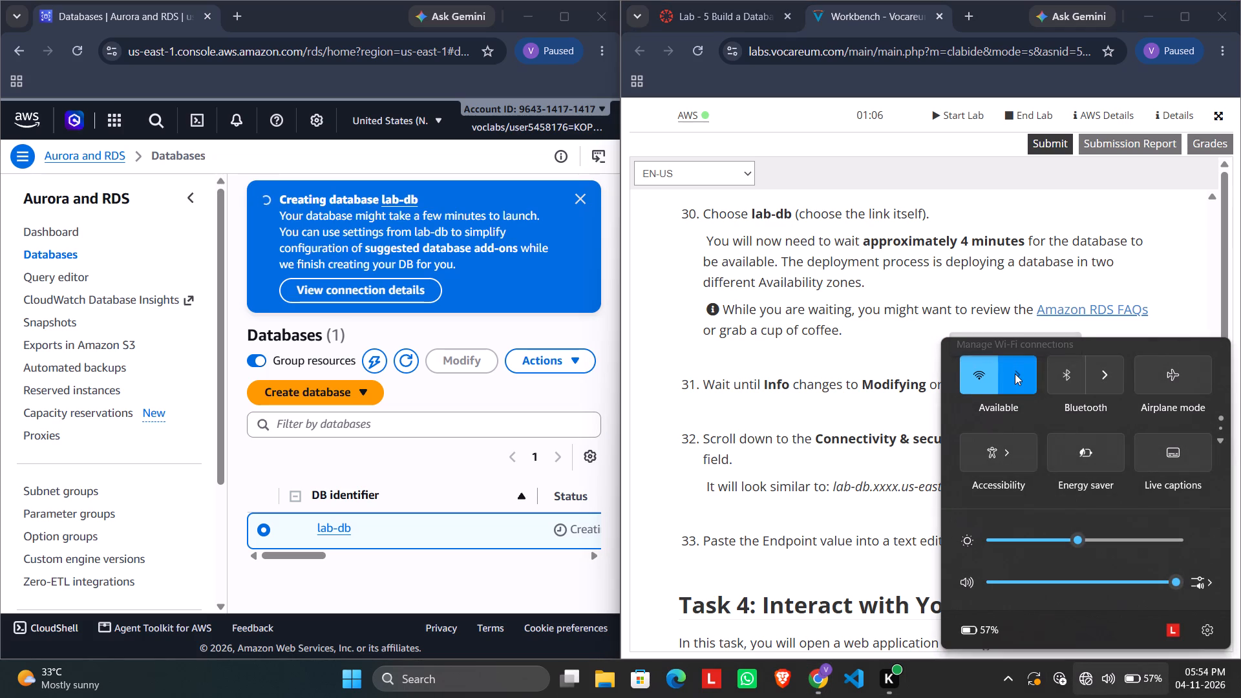
left_click(983, 379)
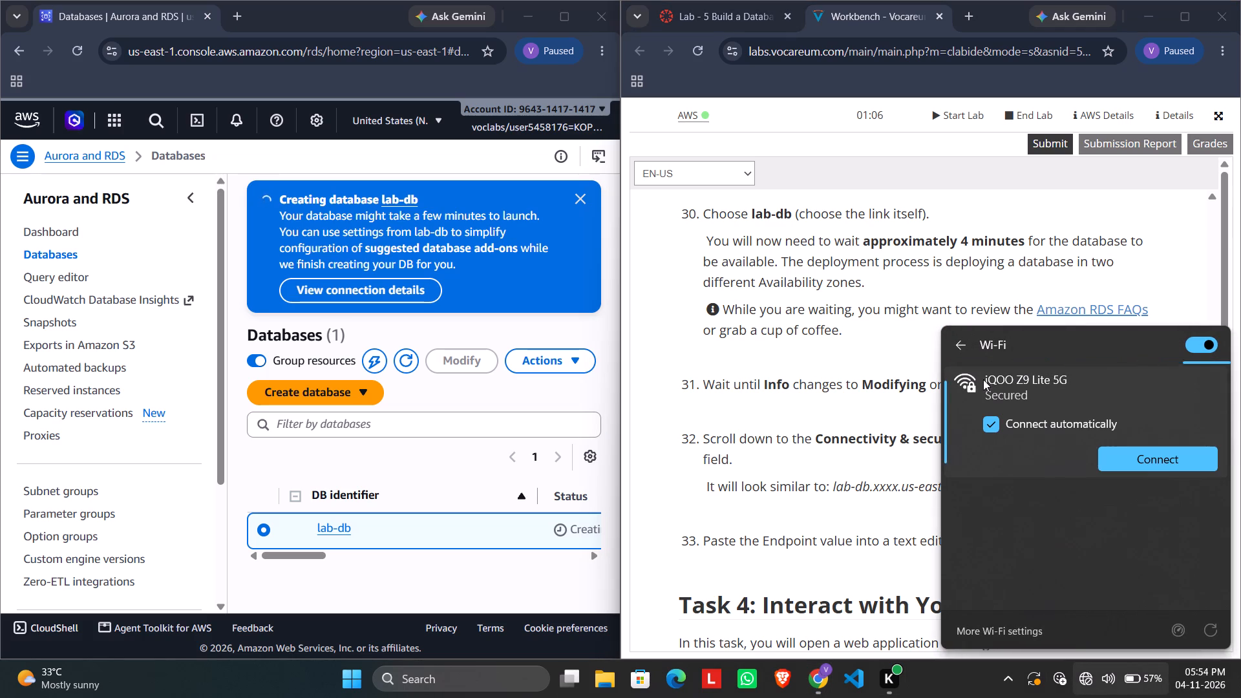
left_click(1157, 462)
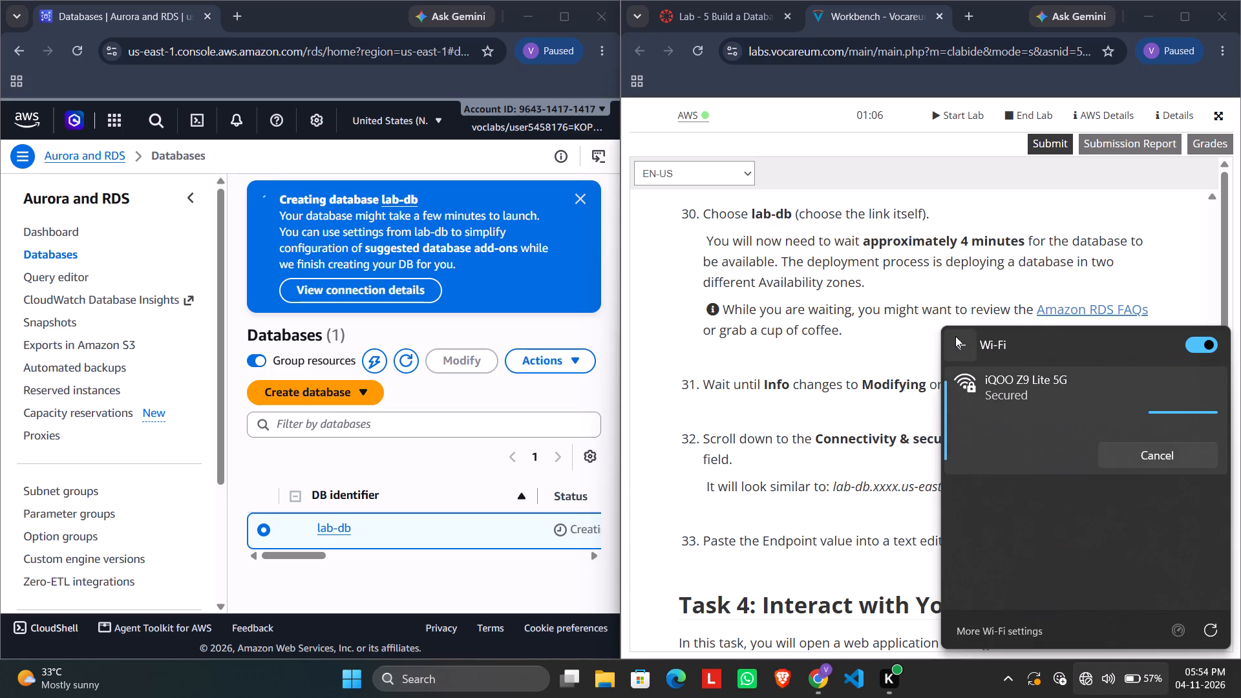
left_click(952, 335)
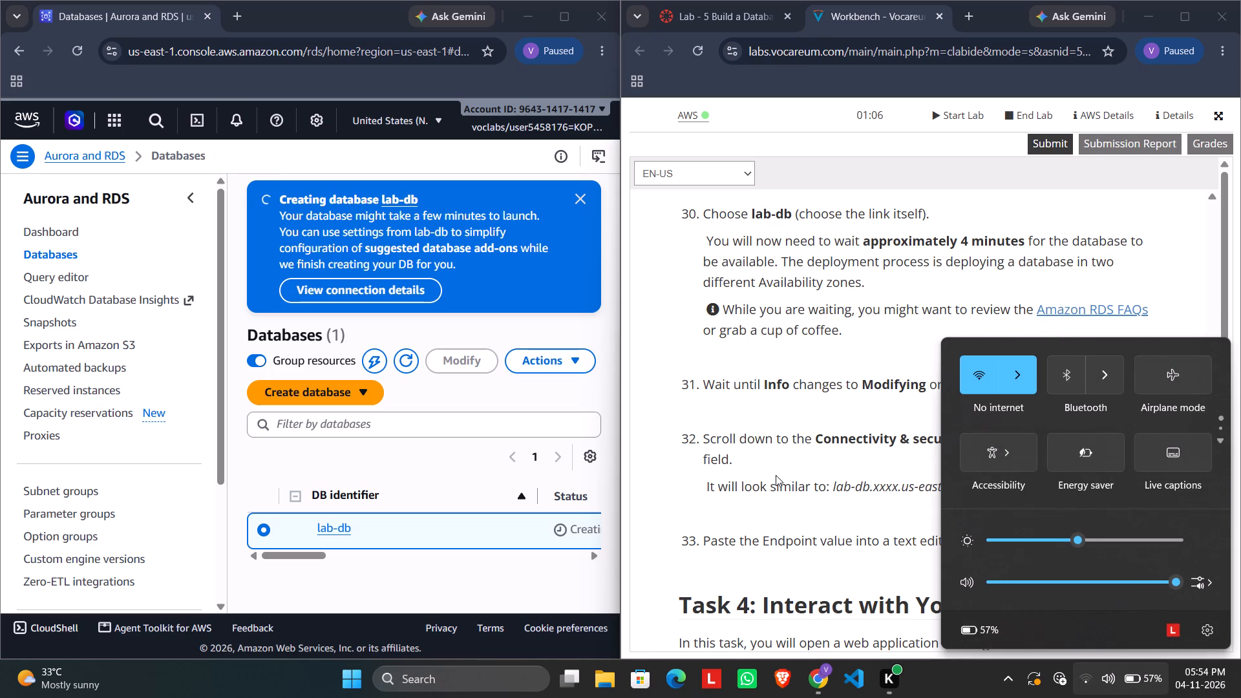
left_click(776, 475)
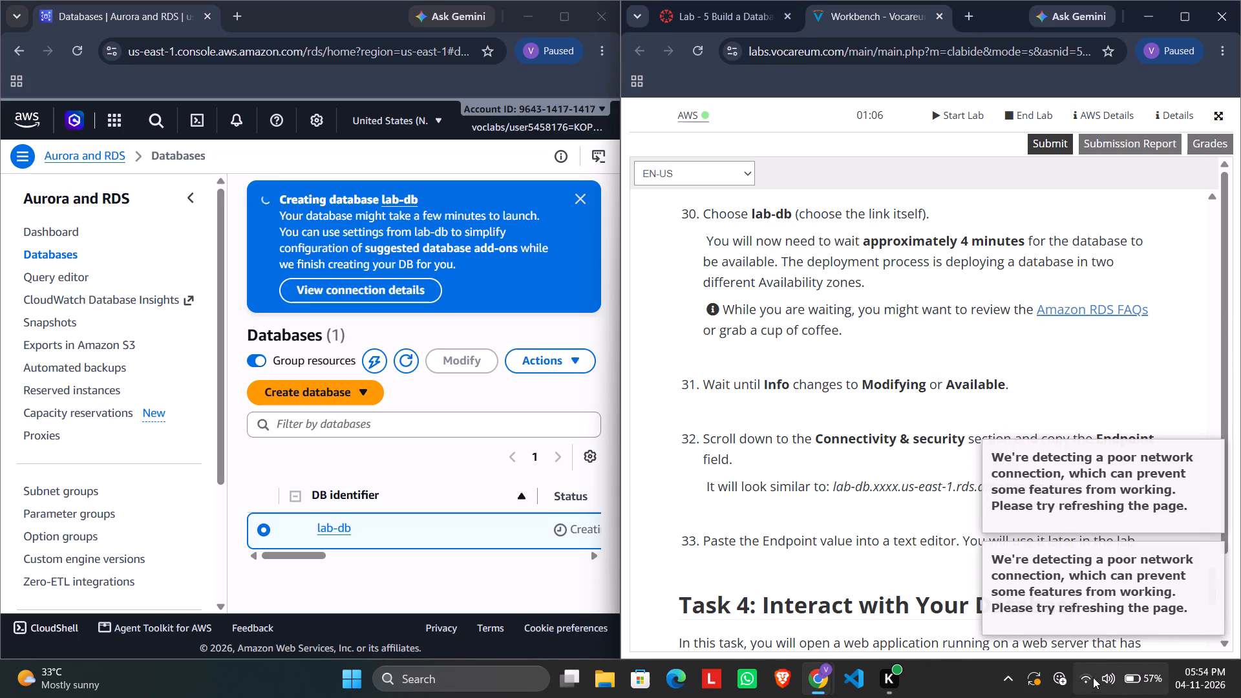
Check the iQOO Z9 Lite 5G network's connection status, rescanning the available Wi-Fi networks.
left_click(1099, 680)
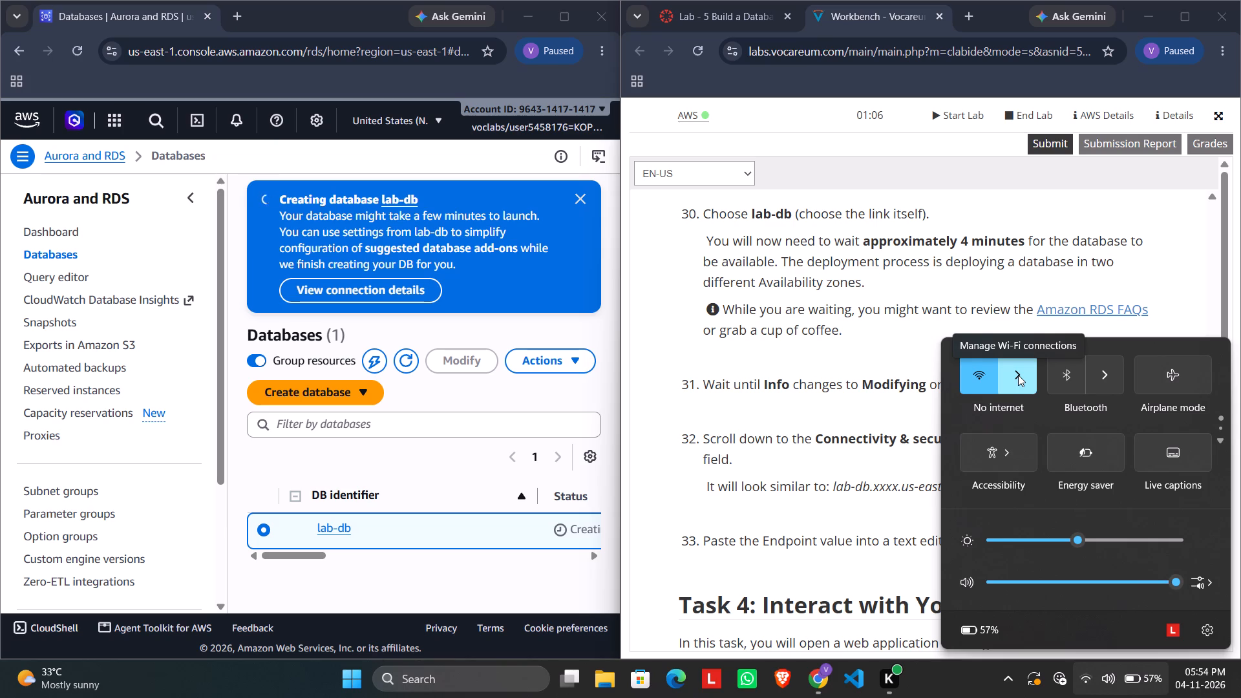
left_click(1018, 375)
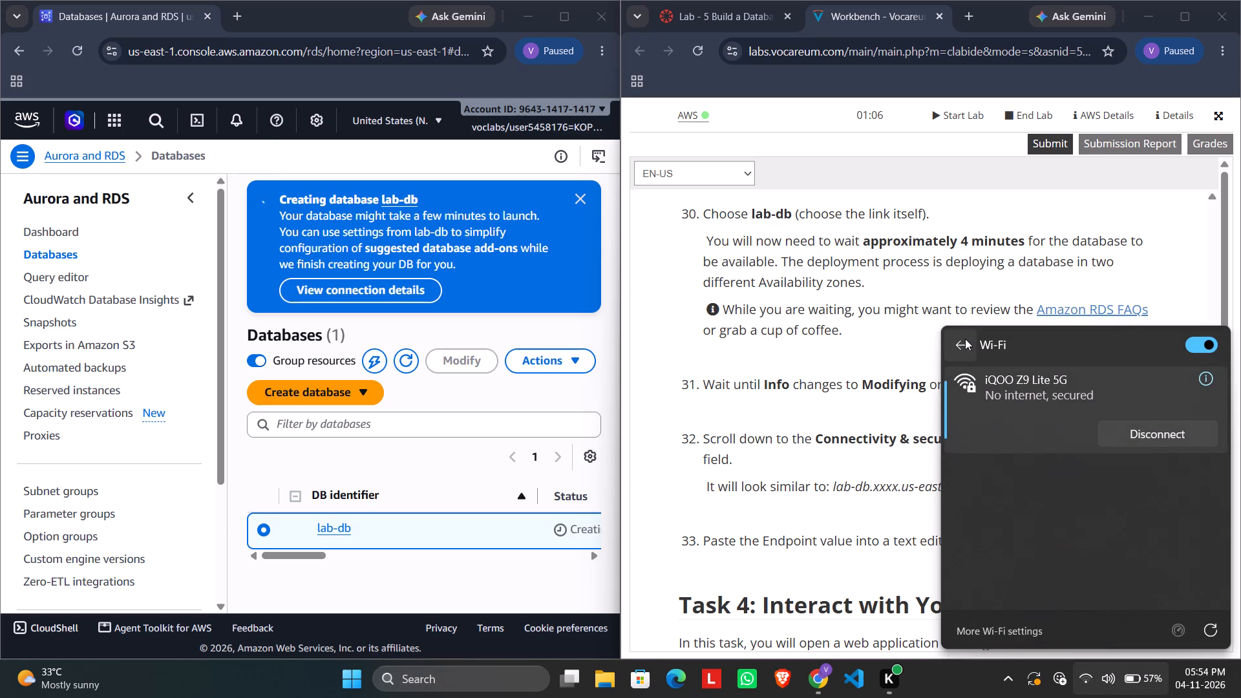
left_click(965, 339)
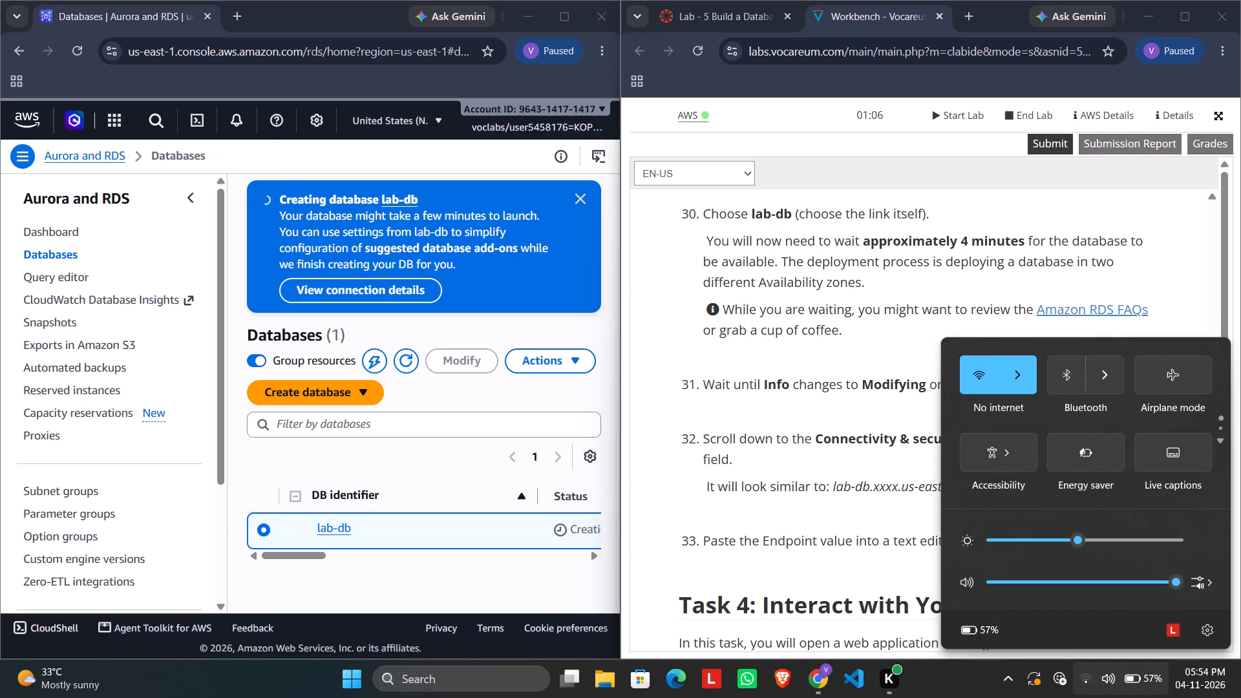
left_click(1028, 358)
left_click(954, 343)
left_click(1021, 392)
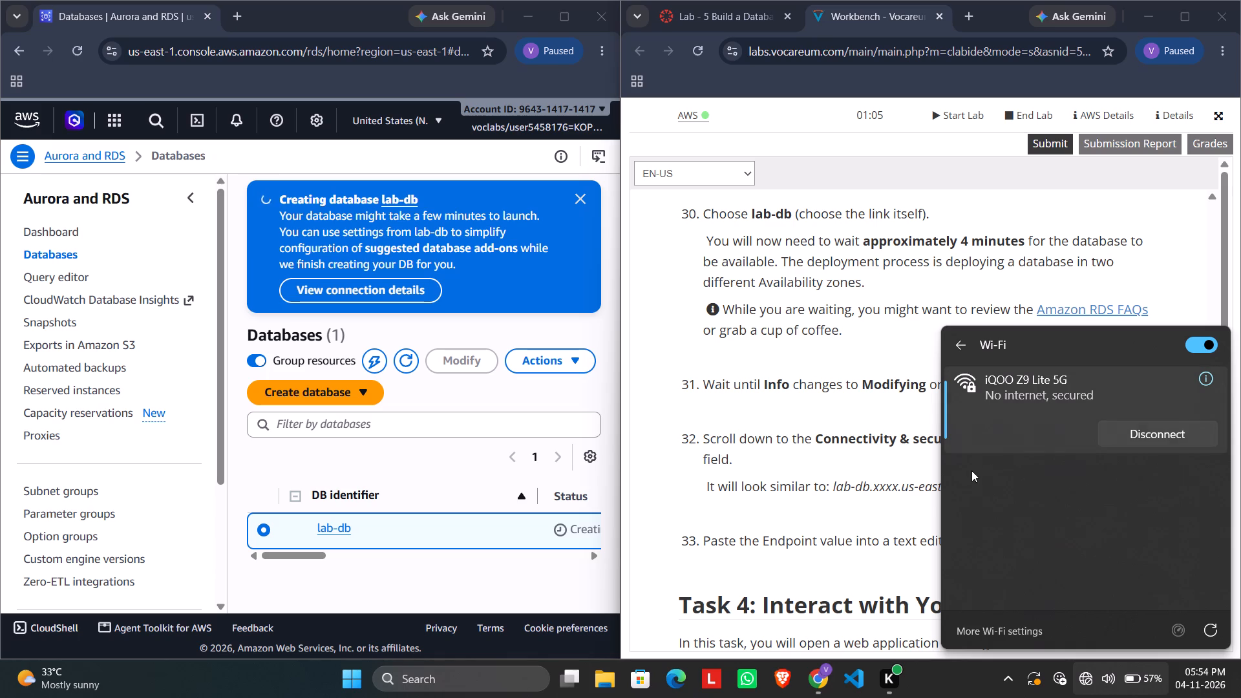
left_click(1206, 624)
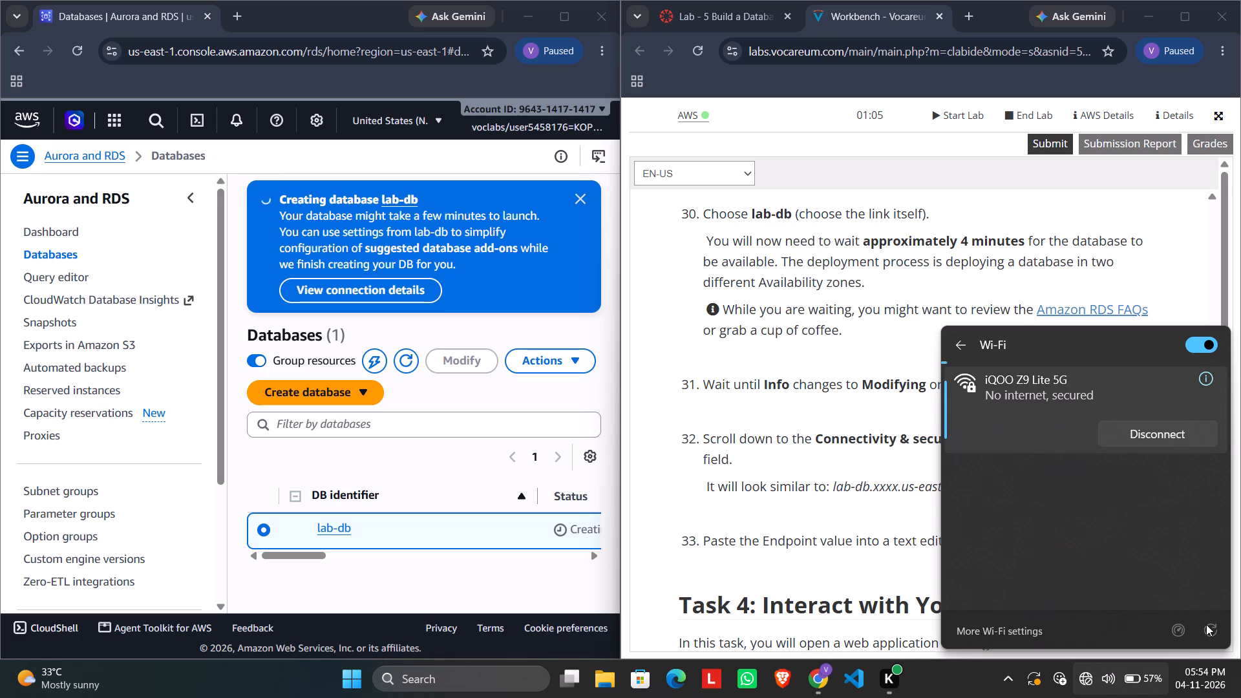
left_click(1206, 624)
left_click(1206, 624)
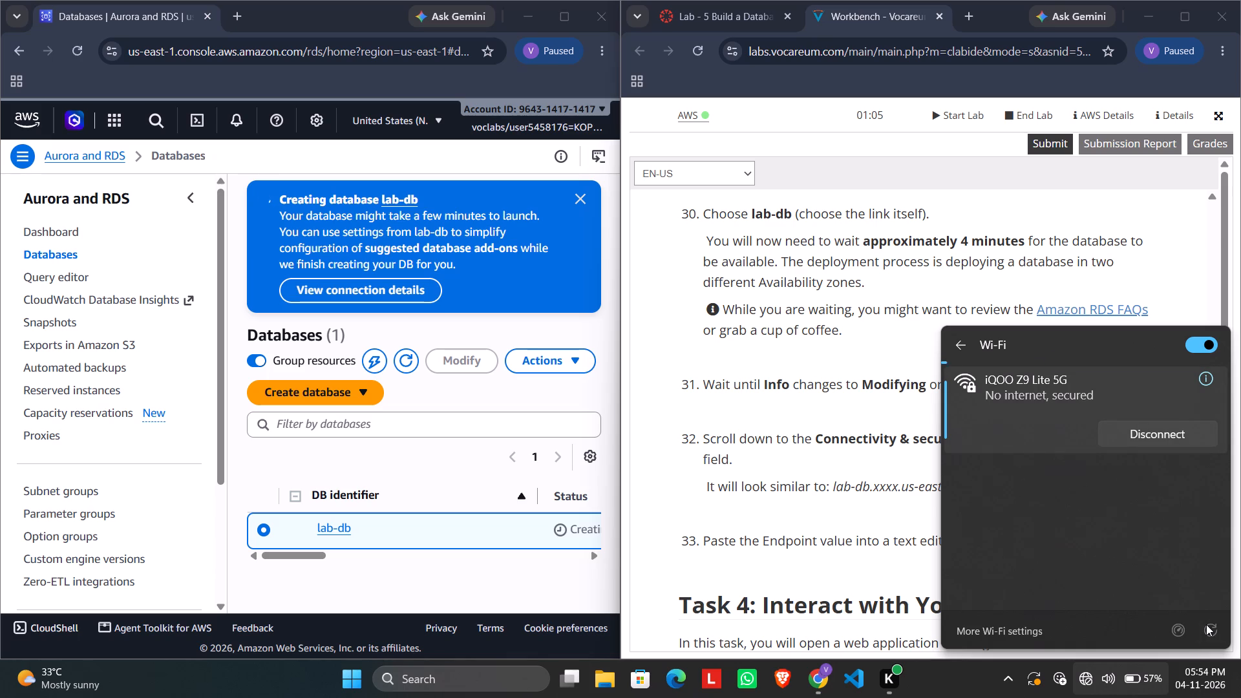
left_click(1206, 624)
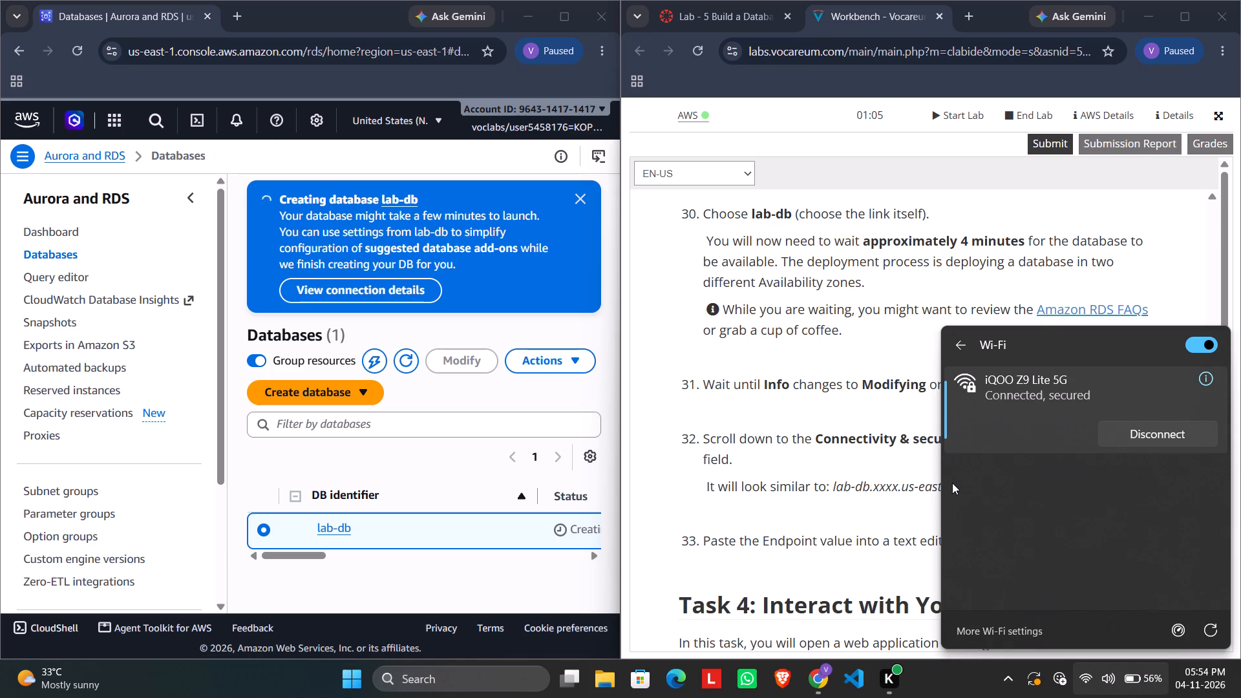
left_click(876, 509)
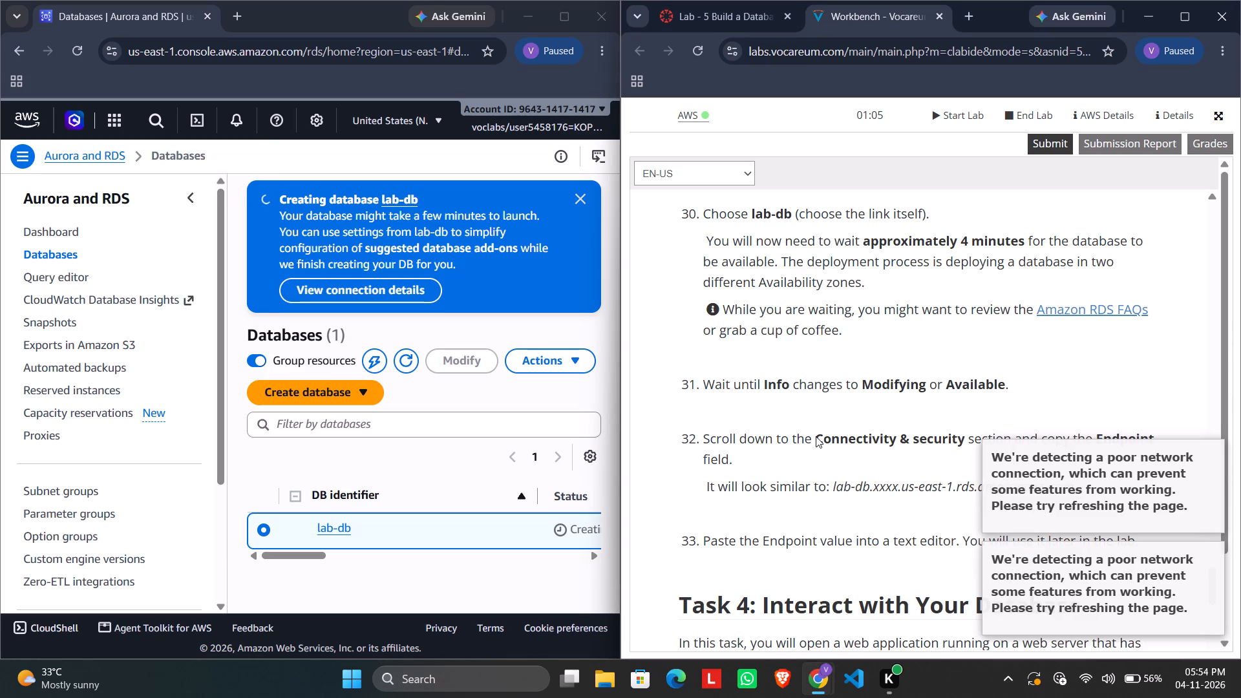
Reload both the Vocareum lab workbench page and the RDS Databases page.
left_click(702, 50)
left_click(82, 56)
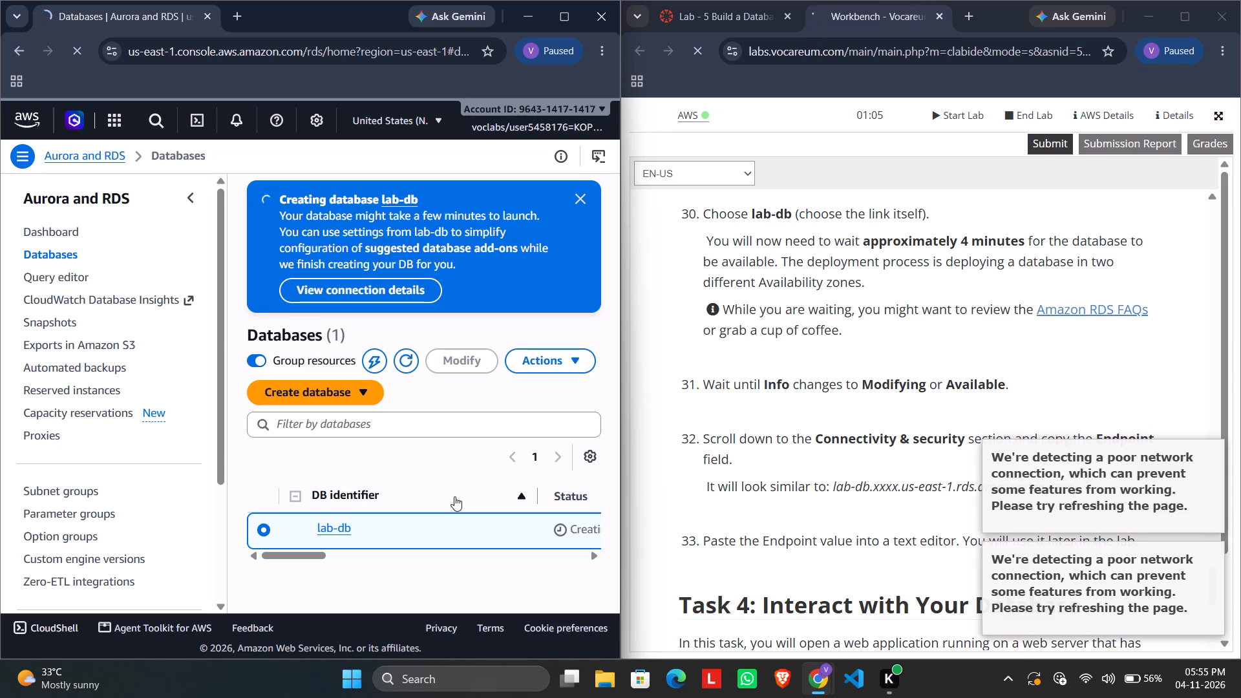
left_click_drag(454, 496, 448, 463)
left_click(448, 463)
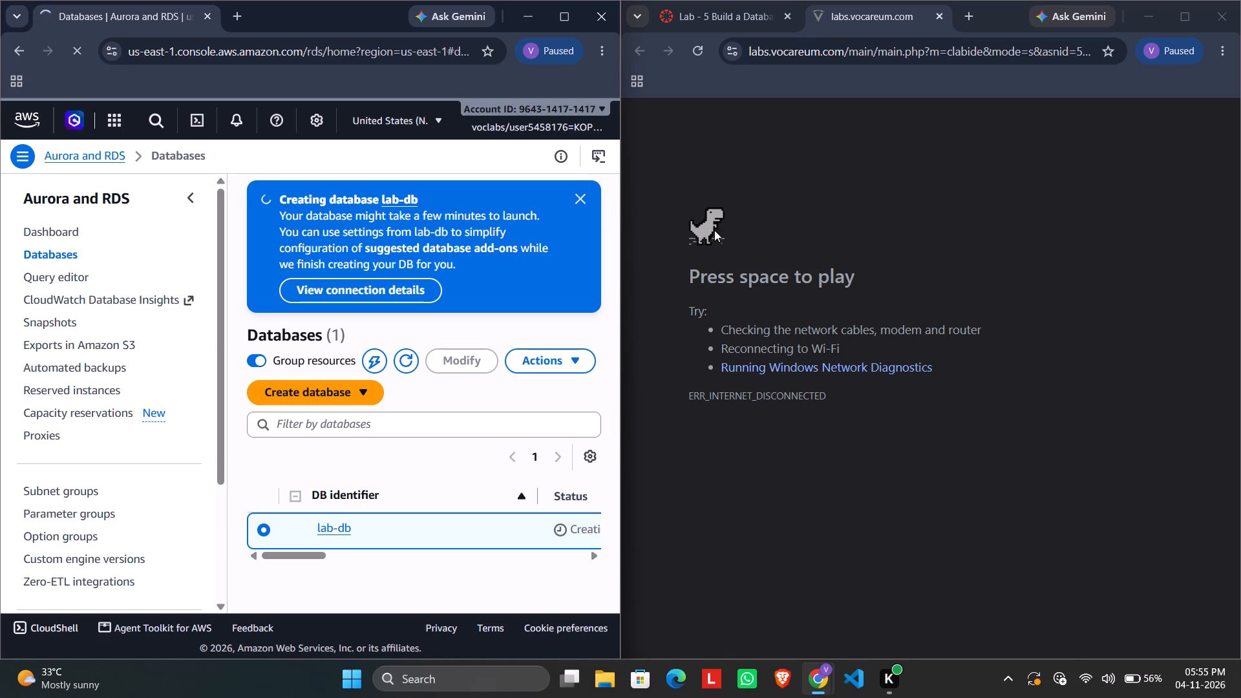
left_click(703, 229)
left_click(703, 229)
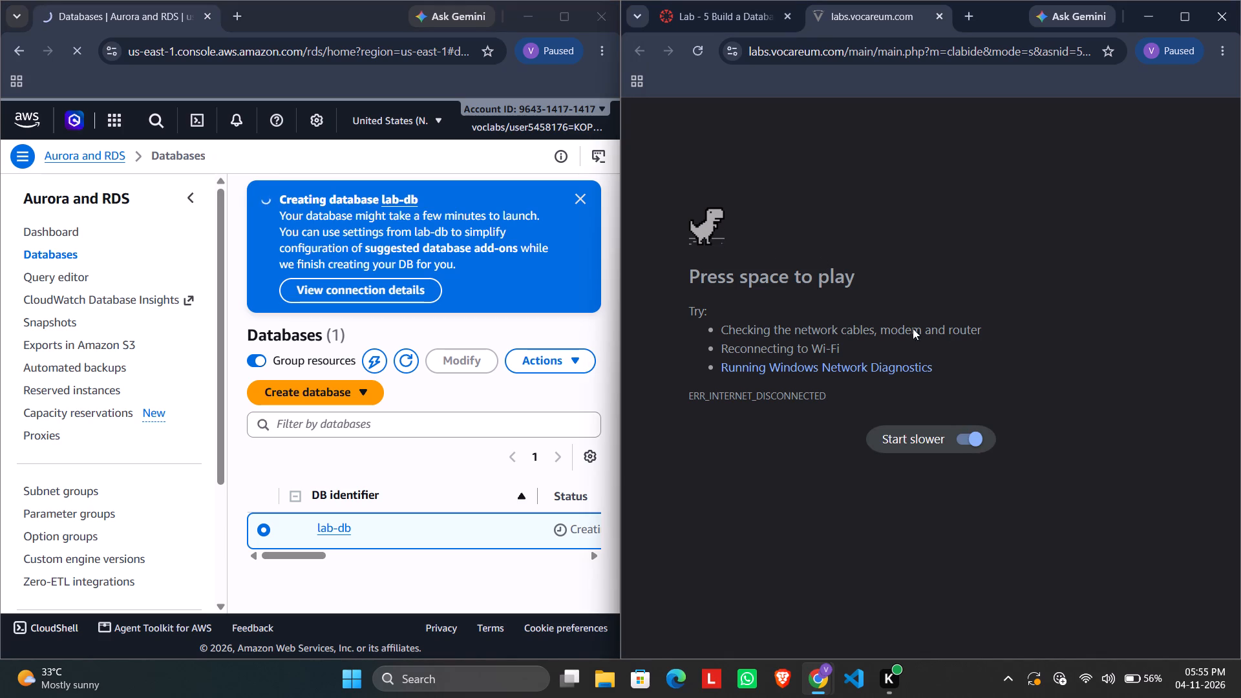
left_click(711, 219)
Reload the Vocareum lab page to bring back the lab instructions.
left_click(693, 43)
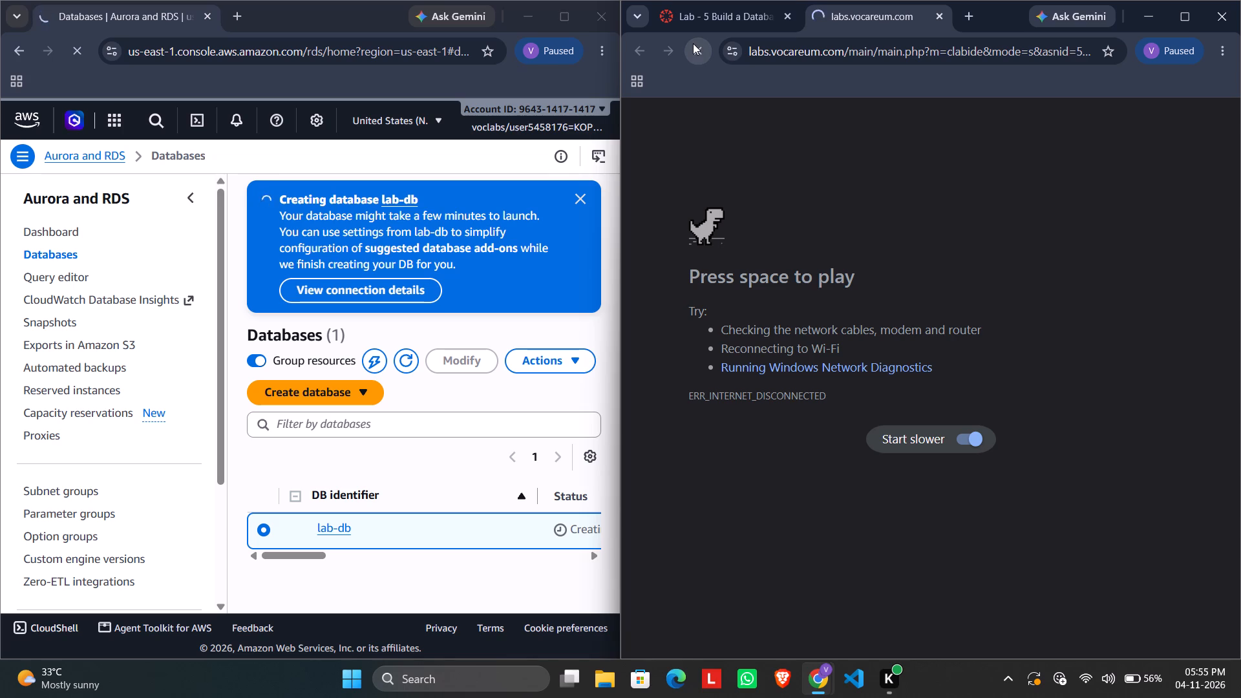
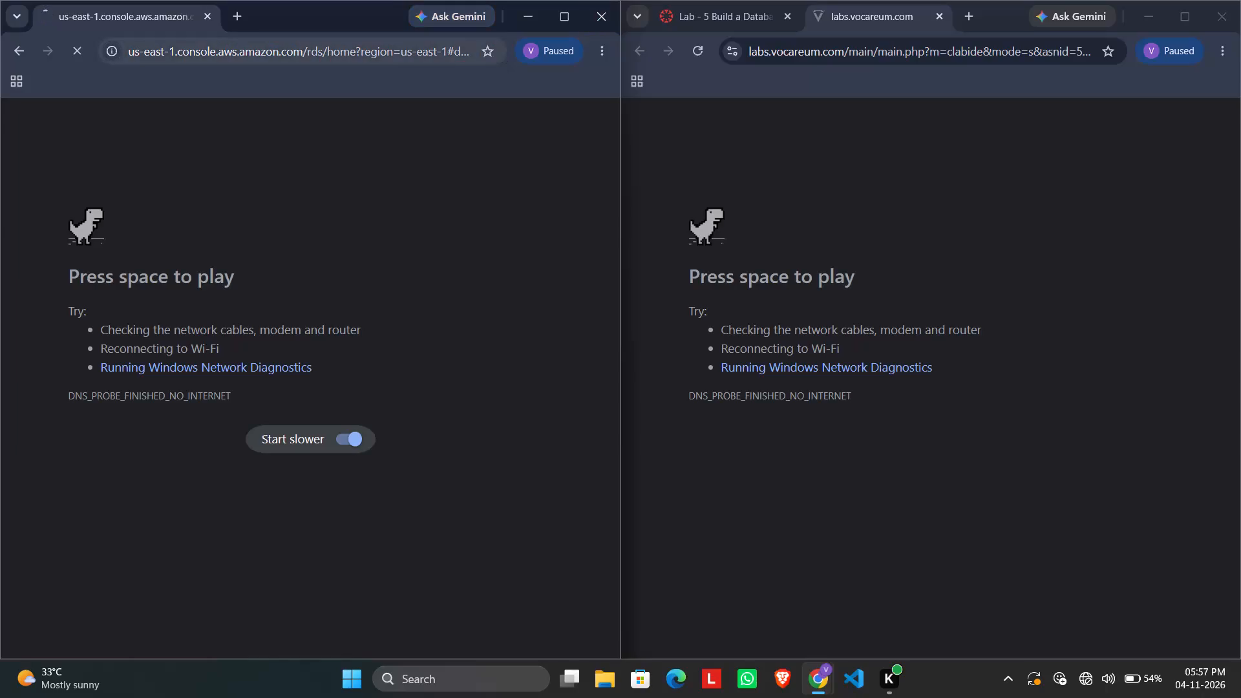
Reload the Vocareum lab page, then return to the window holding the RDS console.
left_click(700, 47)
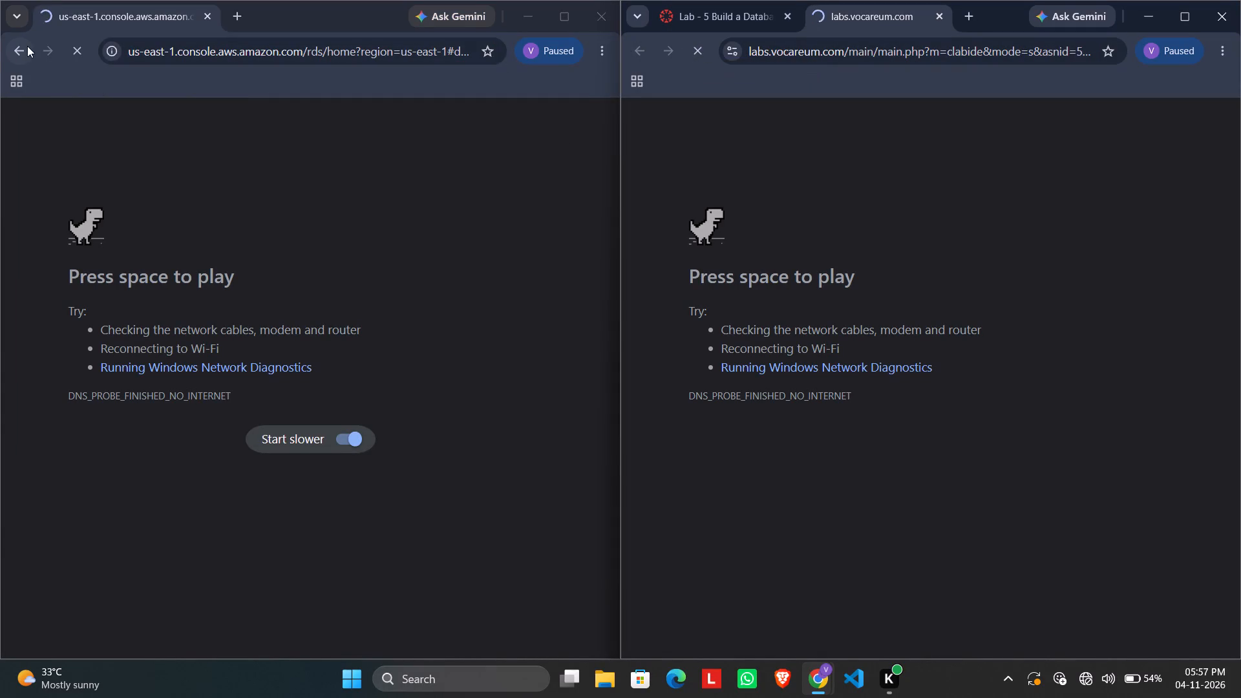
left_click(176, 229)
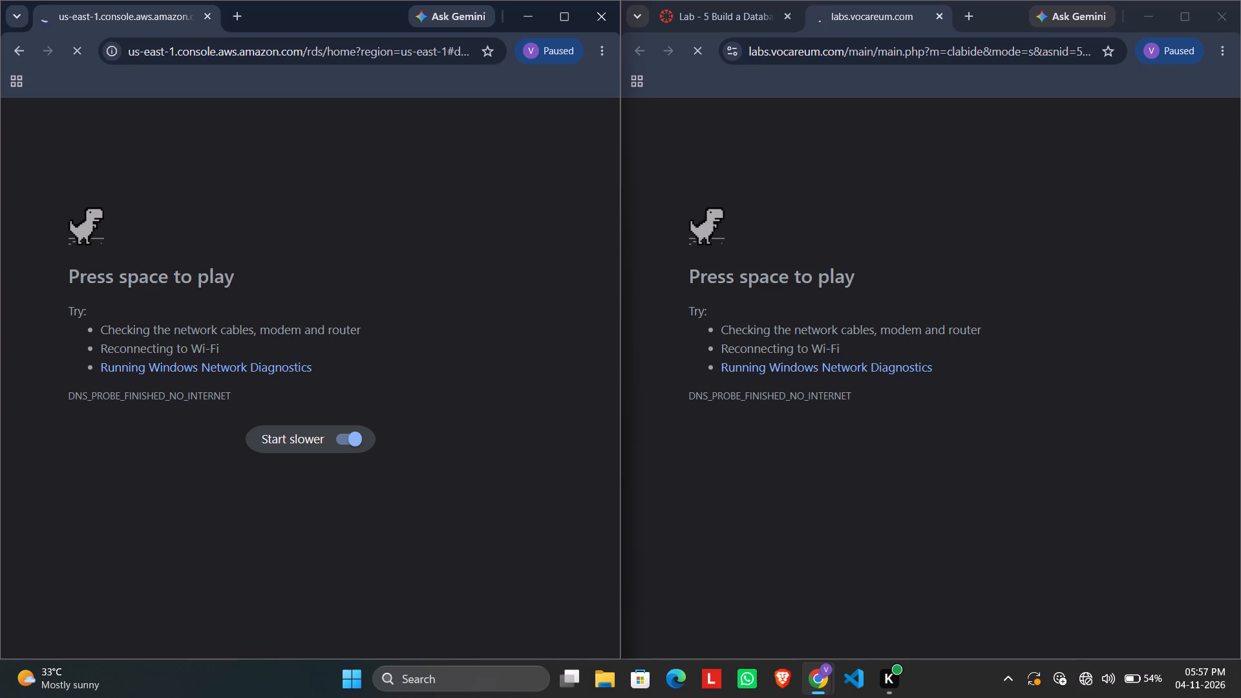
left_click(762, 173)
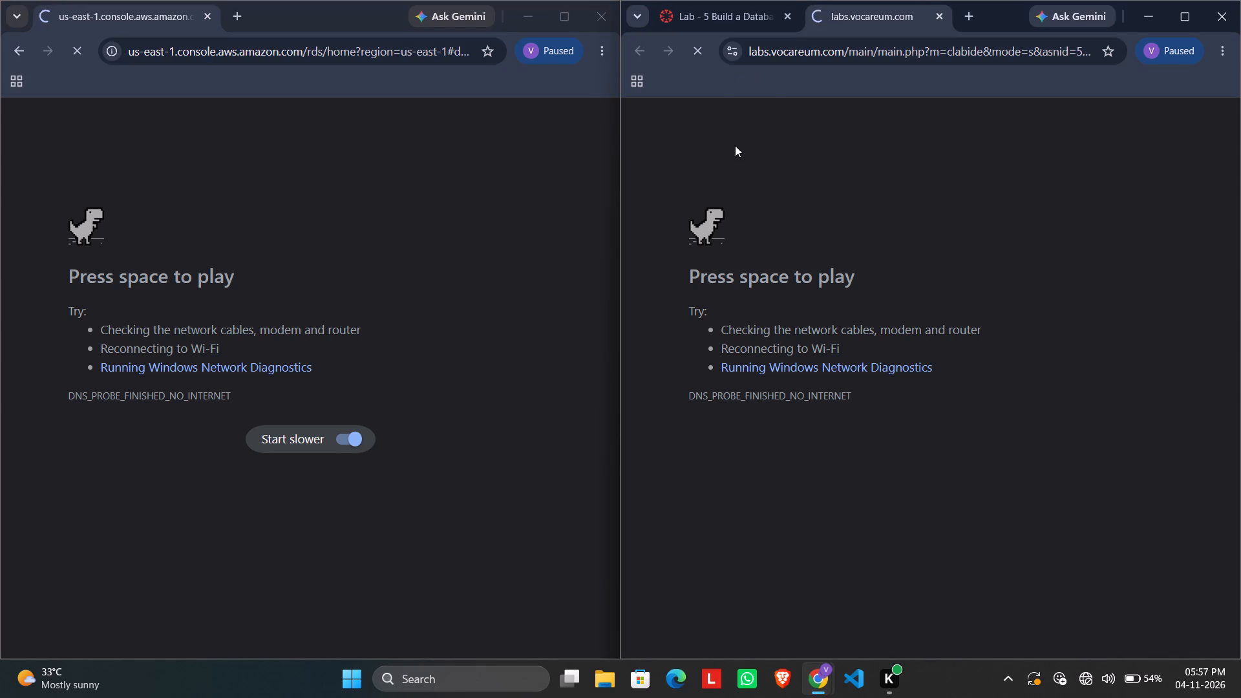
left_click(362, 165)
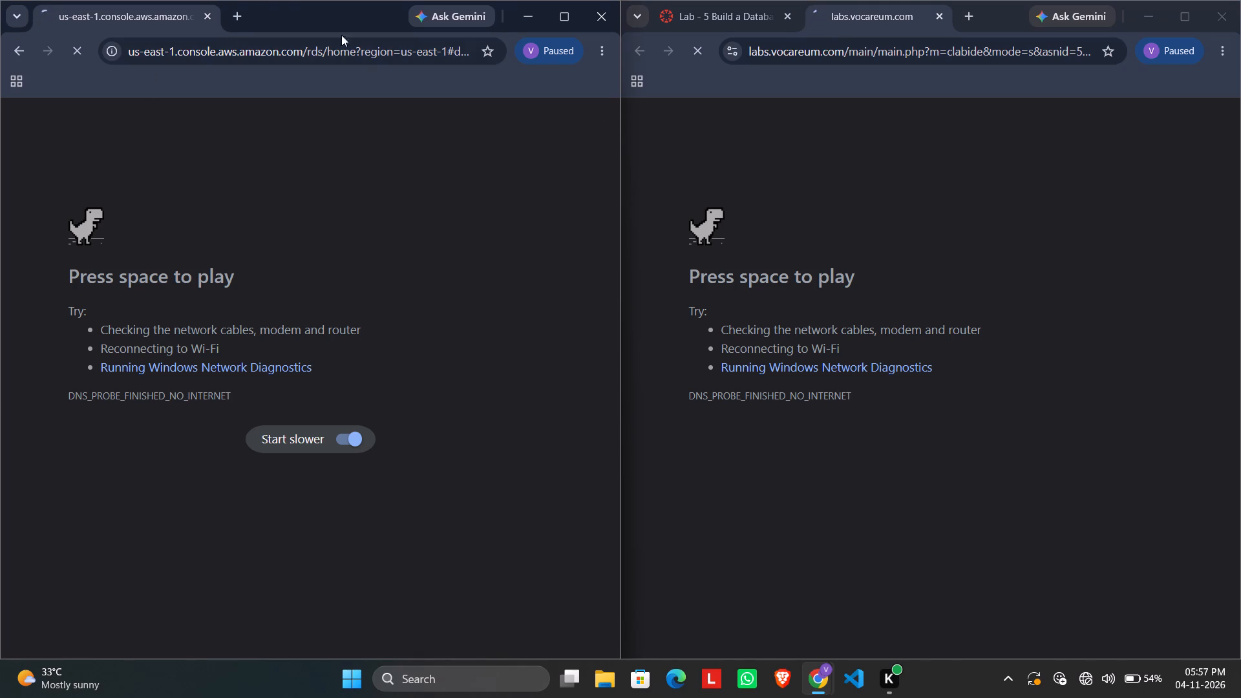
Check the computer's Wi-Fi connection and the network it is connected to.
left_click(332, 224)
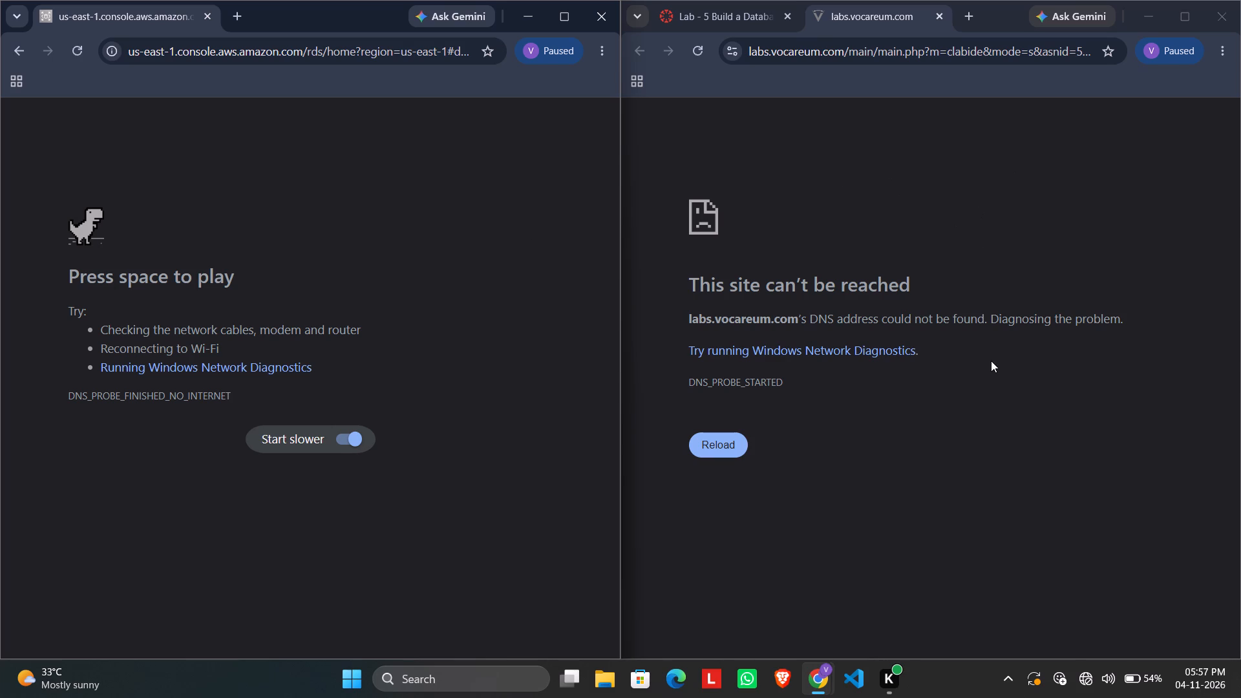
left_click(1088, 676)
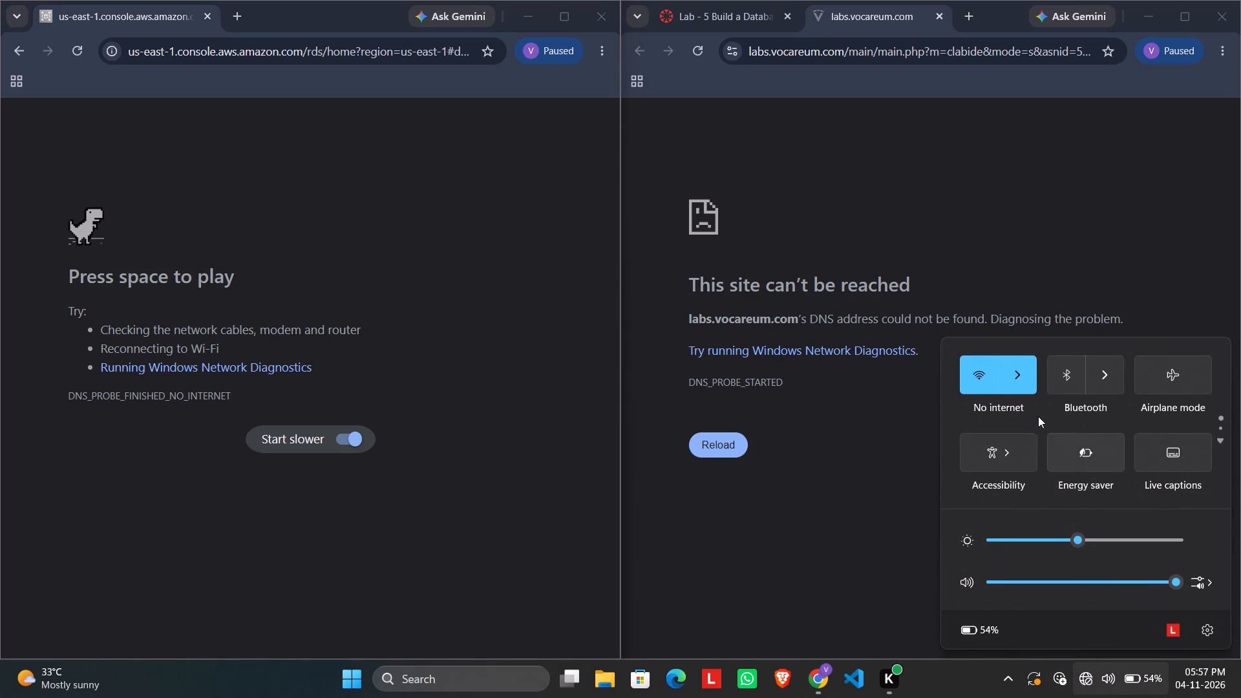
left_click(1018, 387)
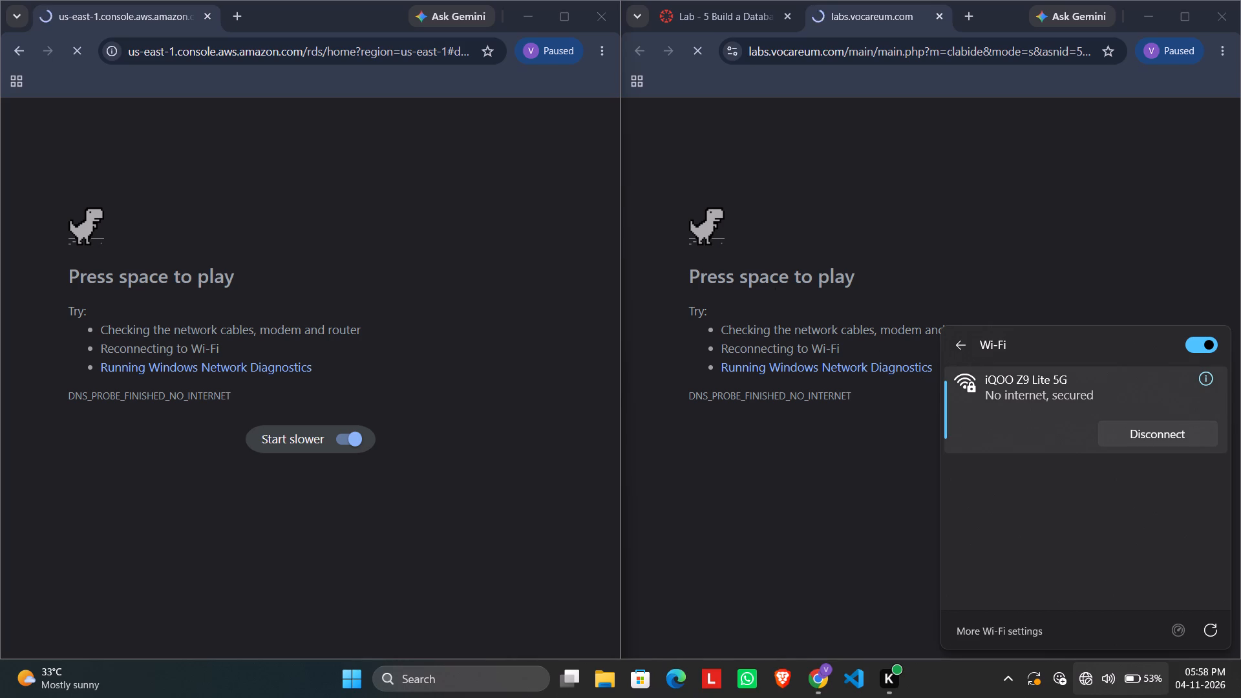
left_click(785, 303)
left_click(785, 303)
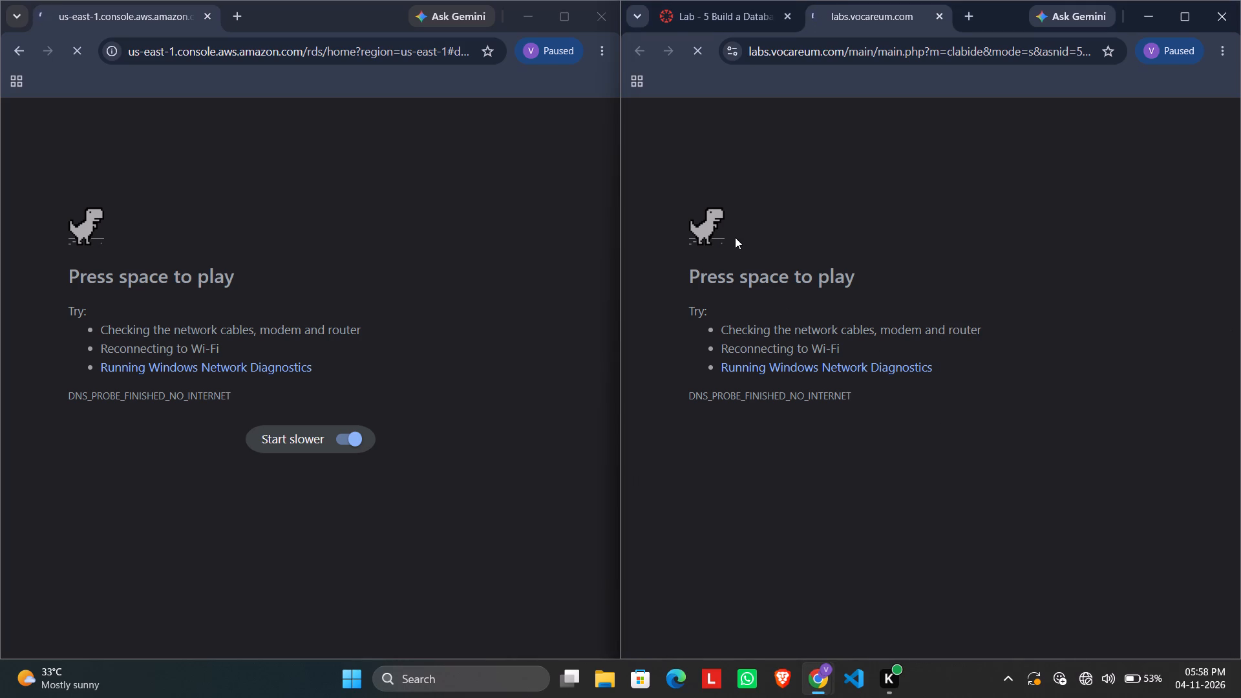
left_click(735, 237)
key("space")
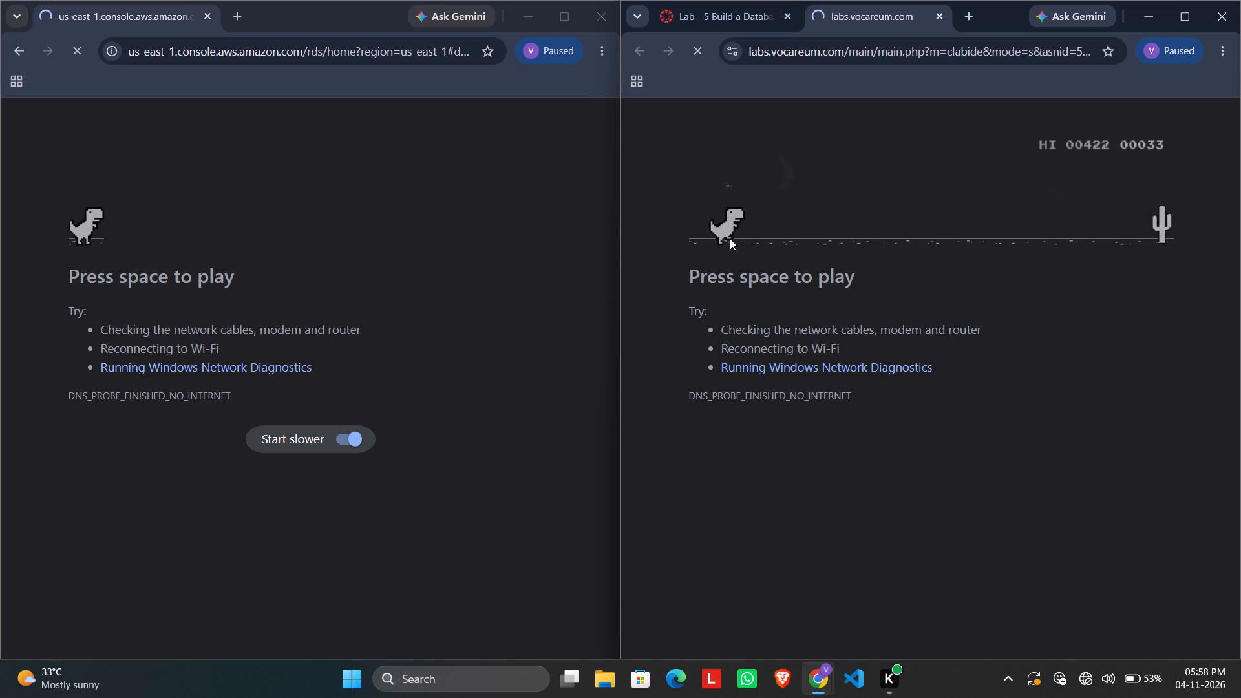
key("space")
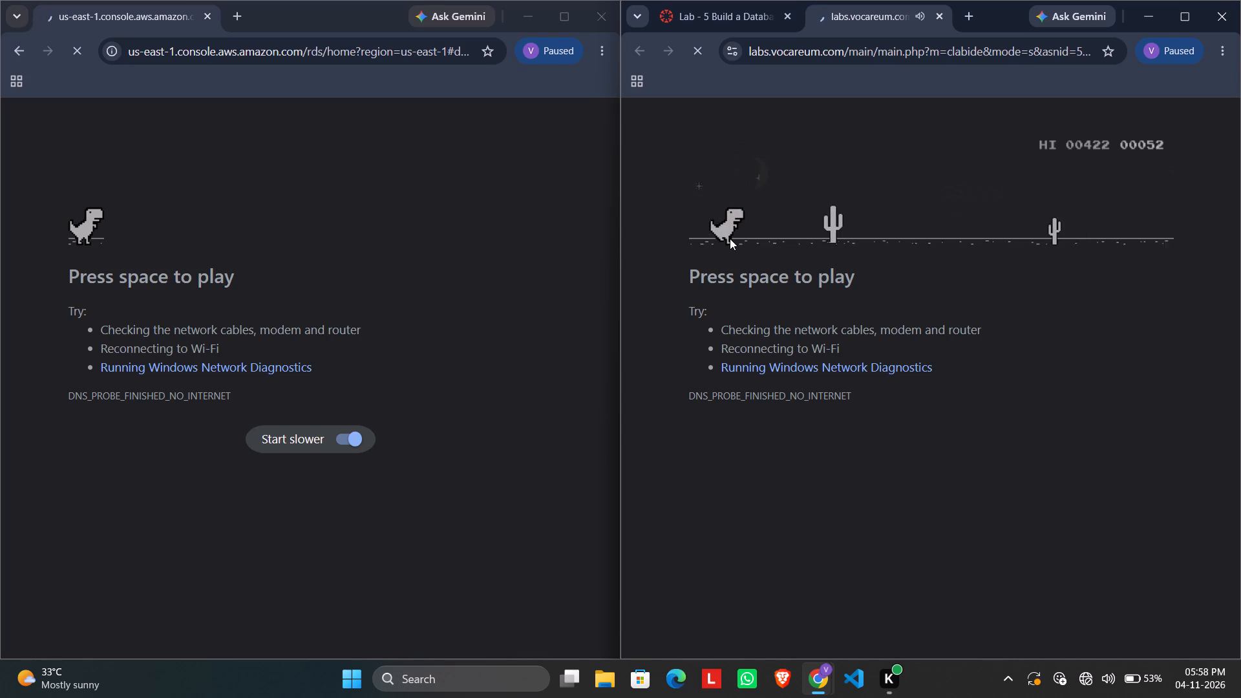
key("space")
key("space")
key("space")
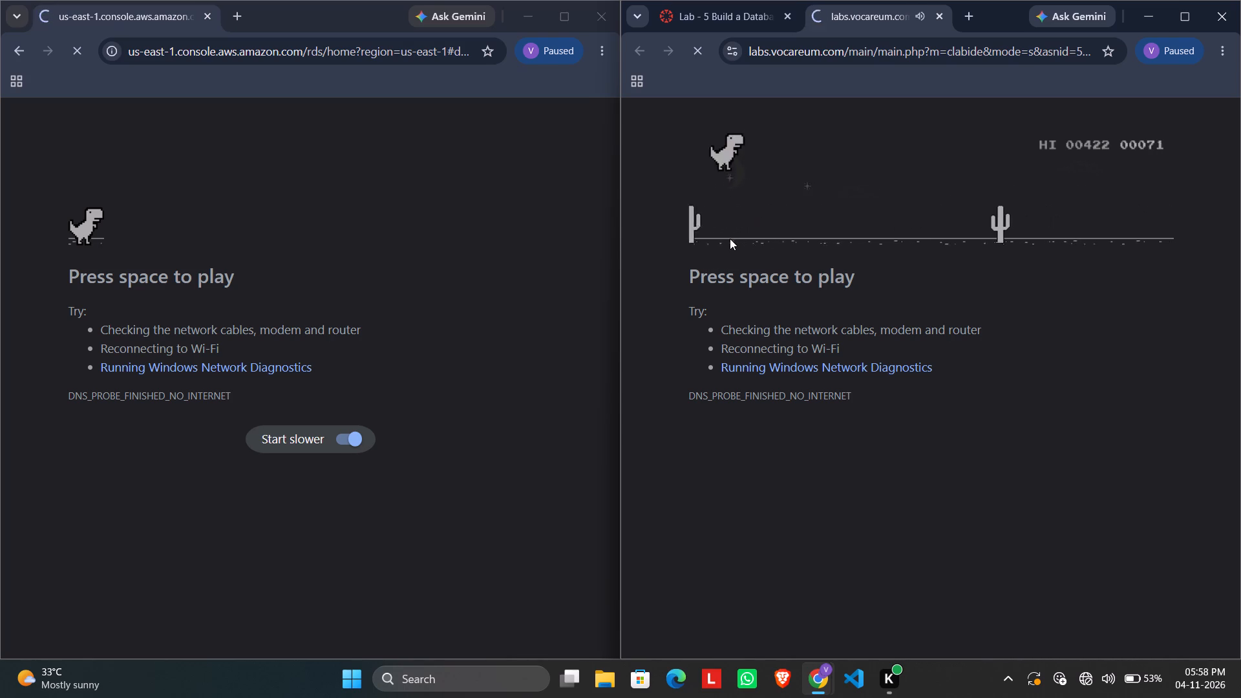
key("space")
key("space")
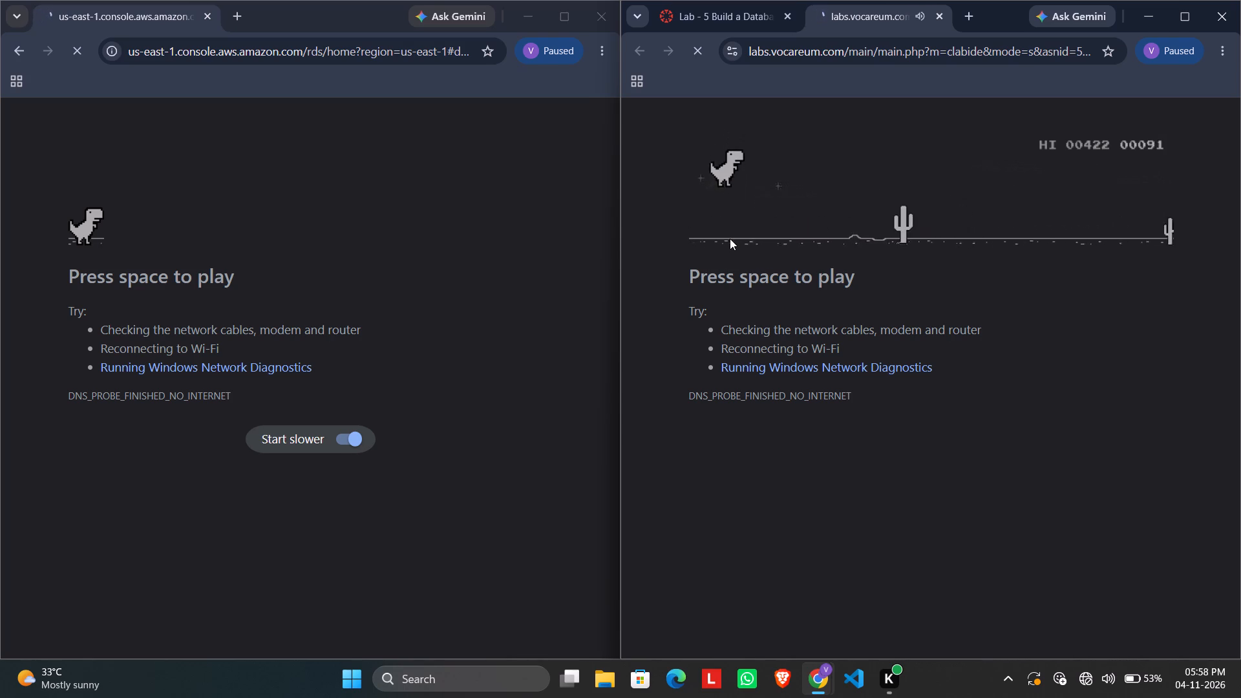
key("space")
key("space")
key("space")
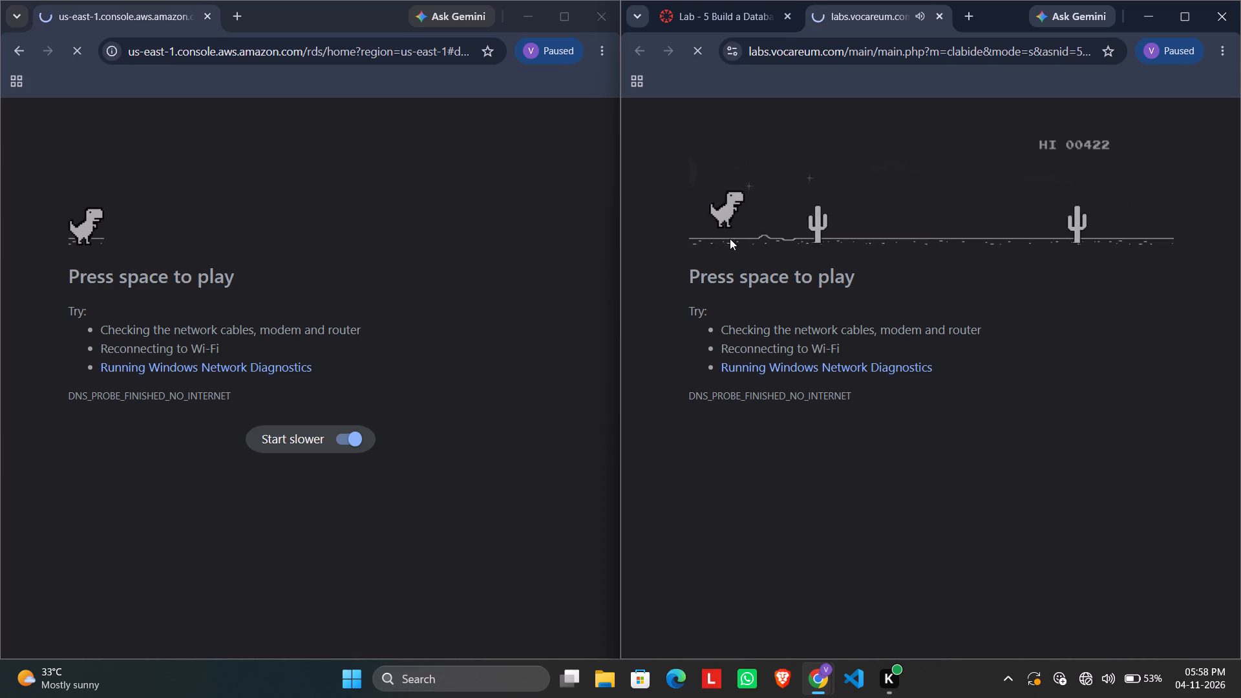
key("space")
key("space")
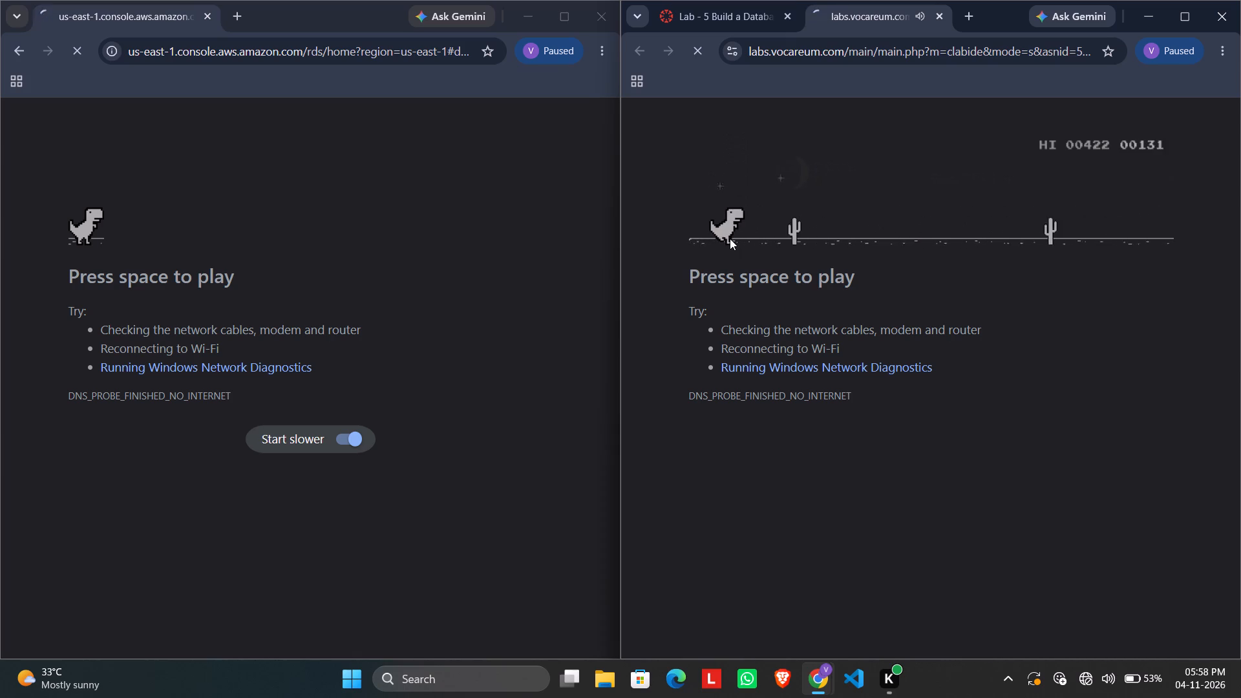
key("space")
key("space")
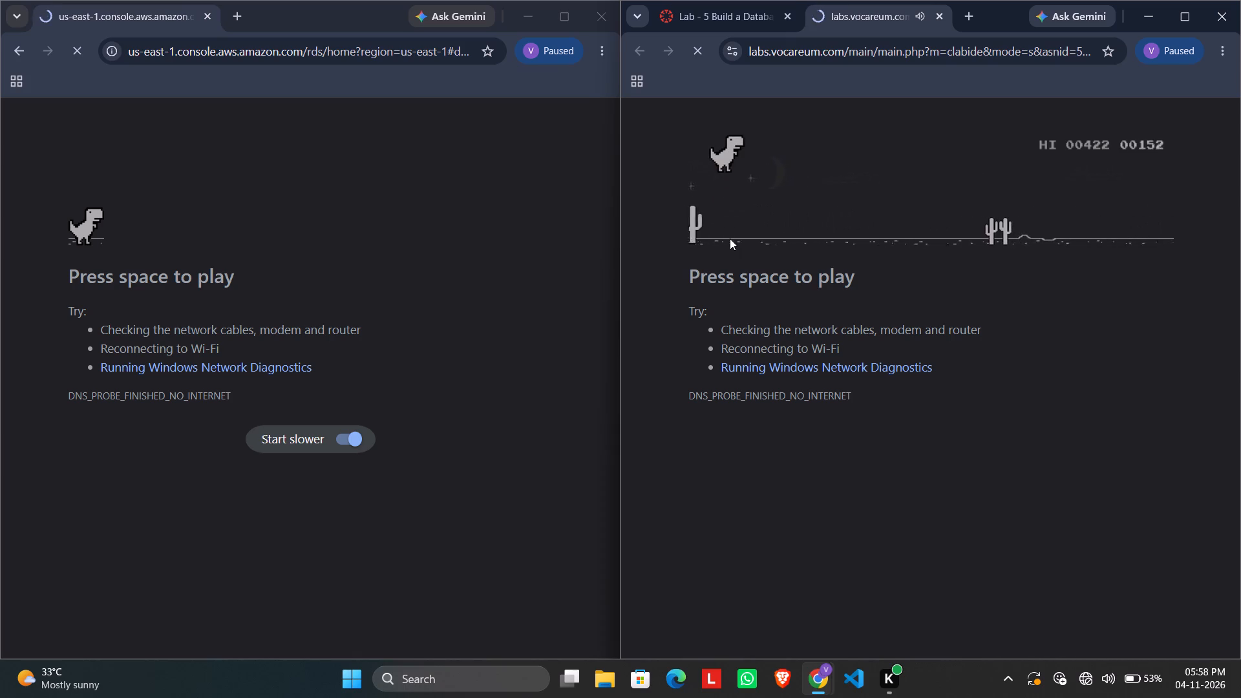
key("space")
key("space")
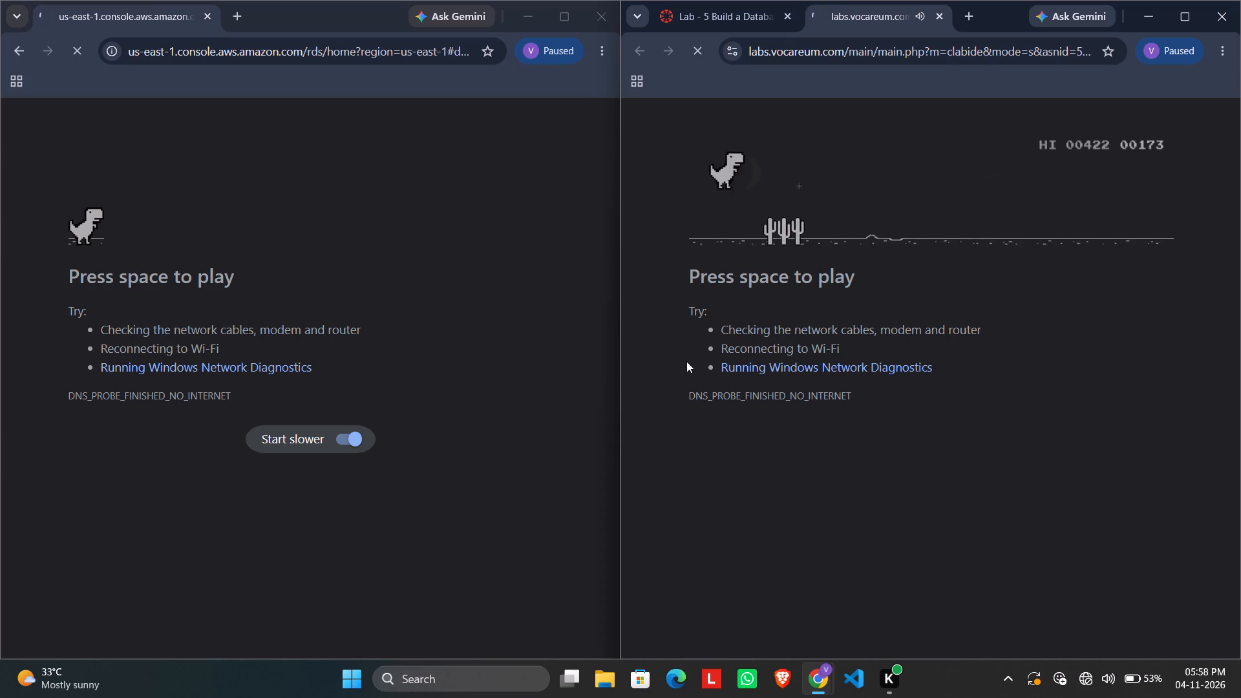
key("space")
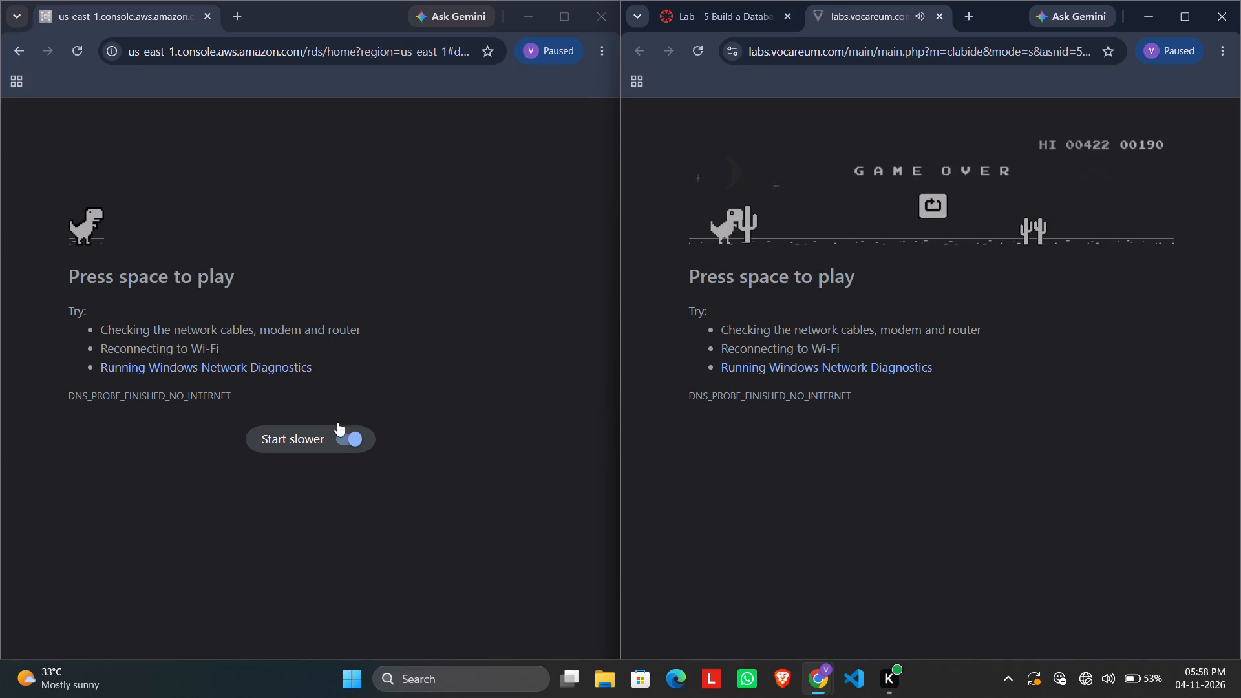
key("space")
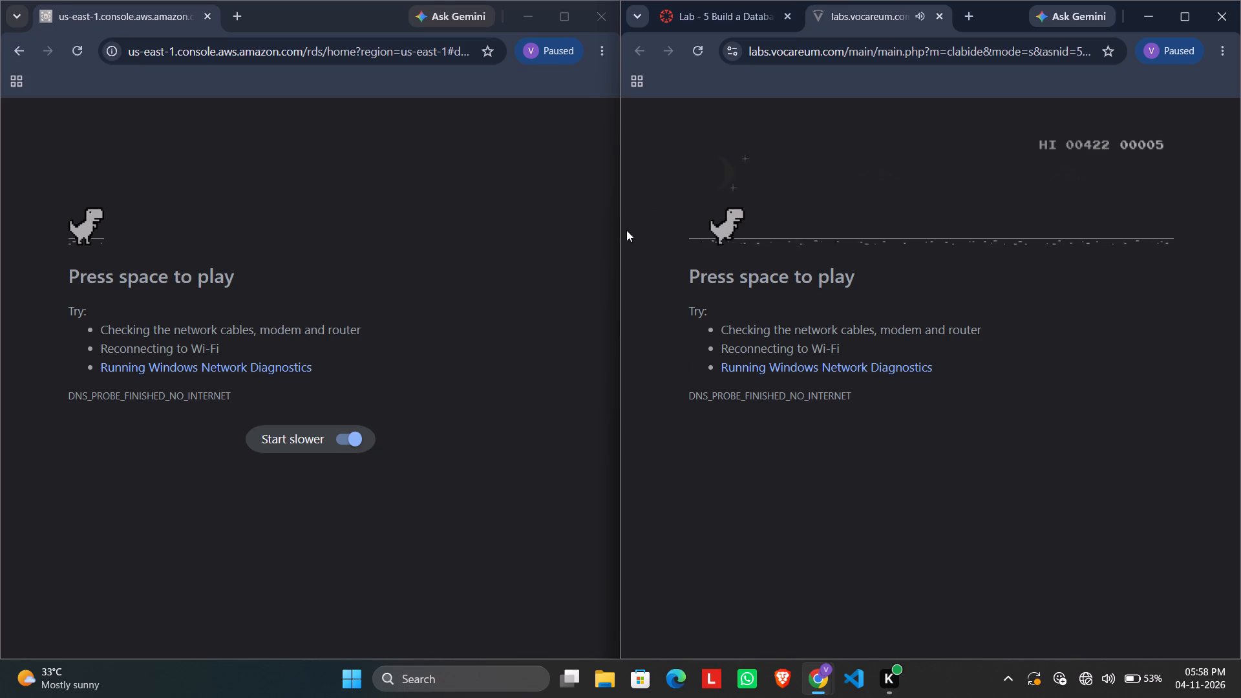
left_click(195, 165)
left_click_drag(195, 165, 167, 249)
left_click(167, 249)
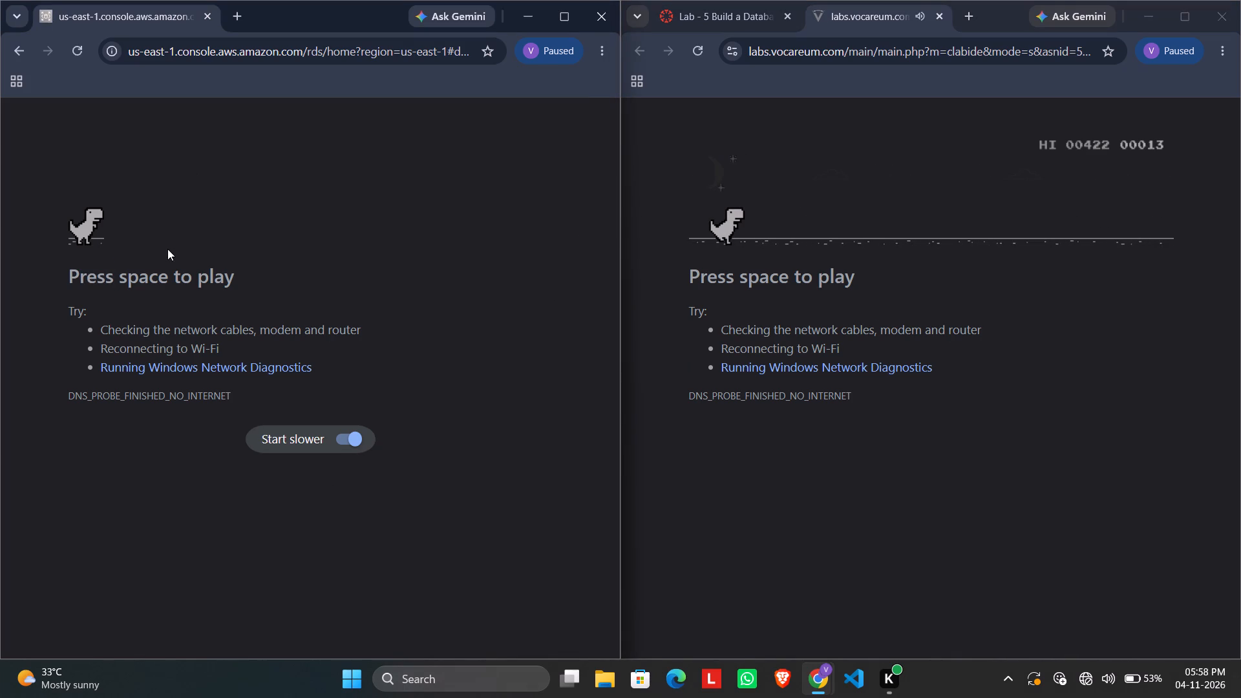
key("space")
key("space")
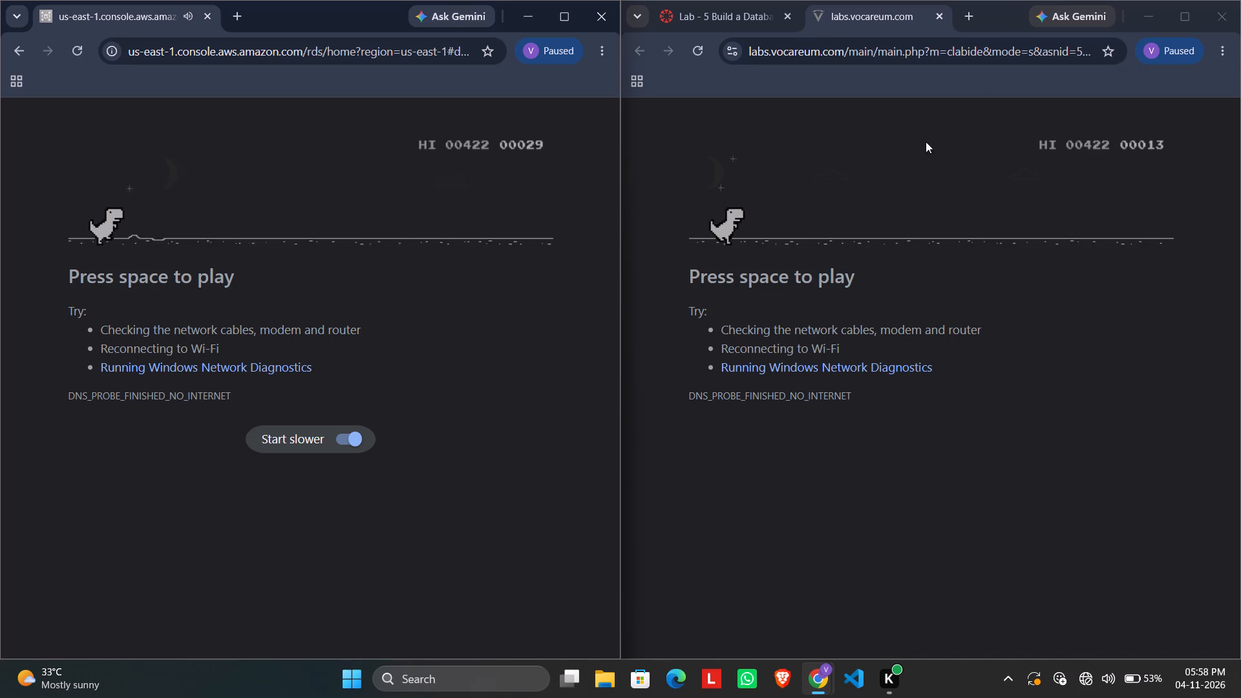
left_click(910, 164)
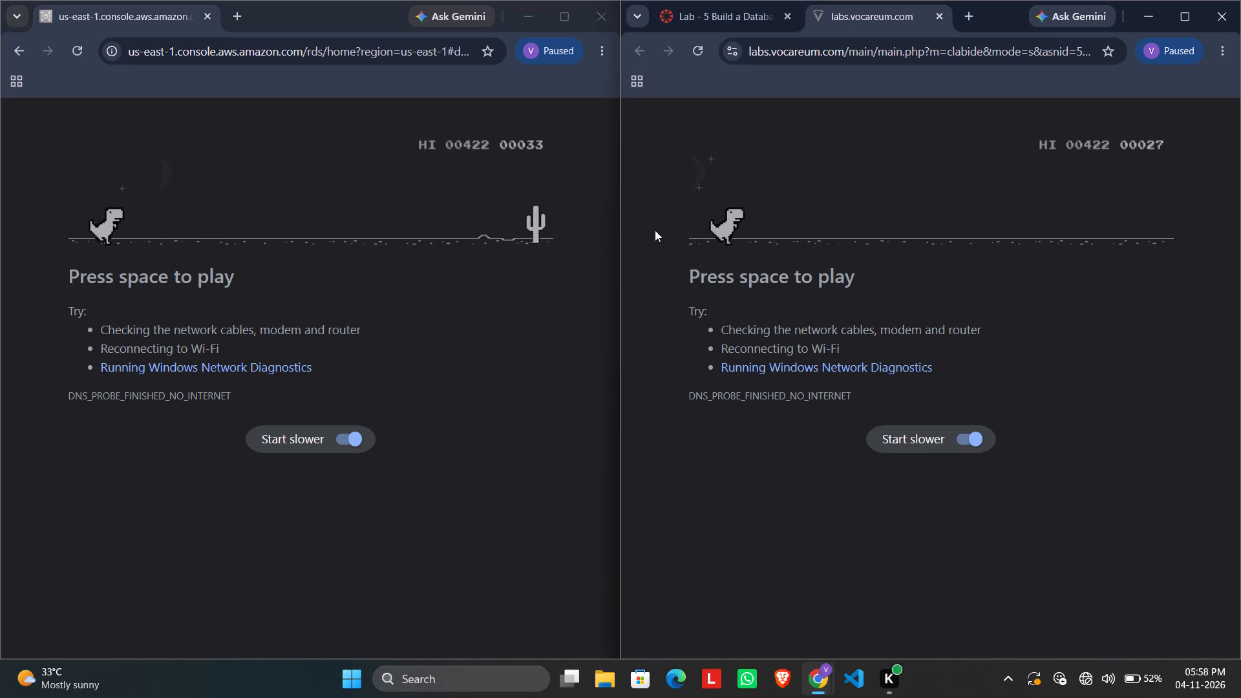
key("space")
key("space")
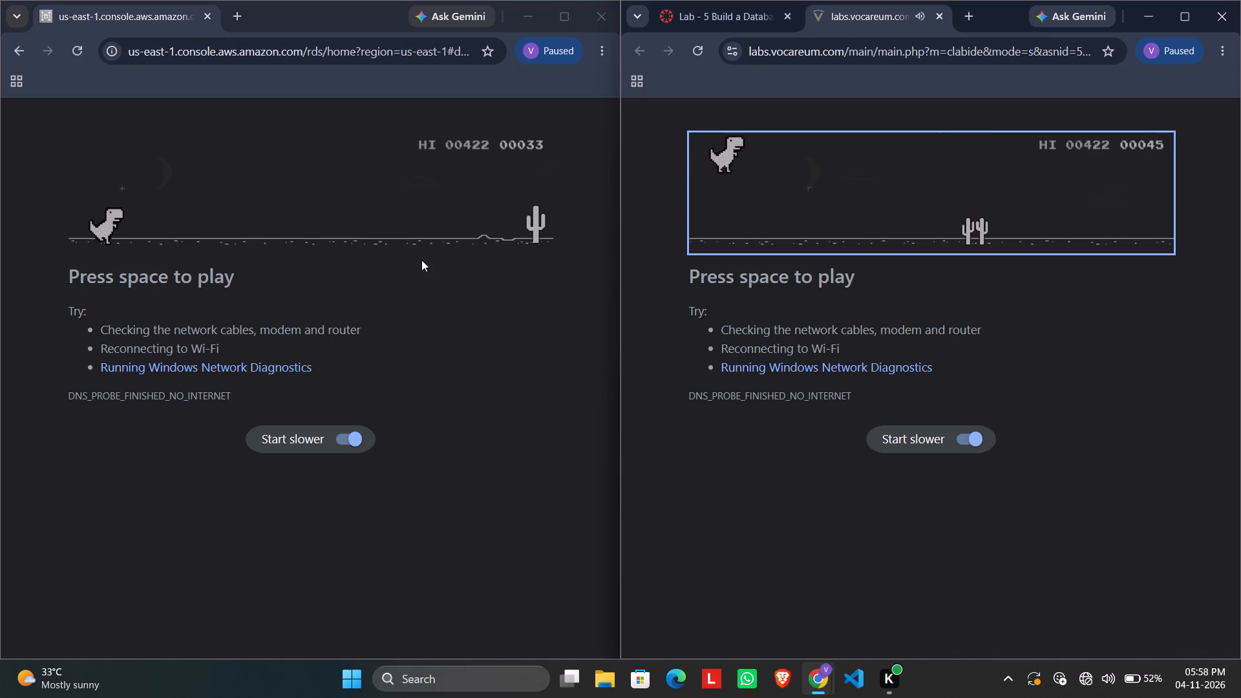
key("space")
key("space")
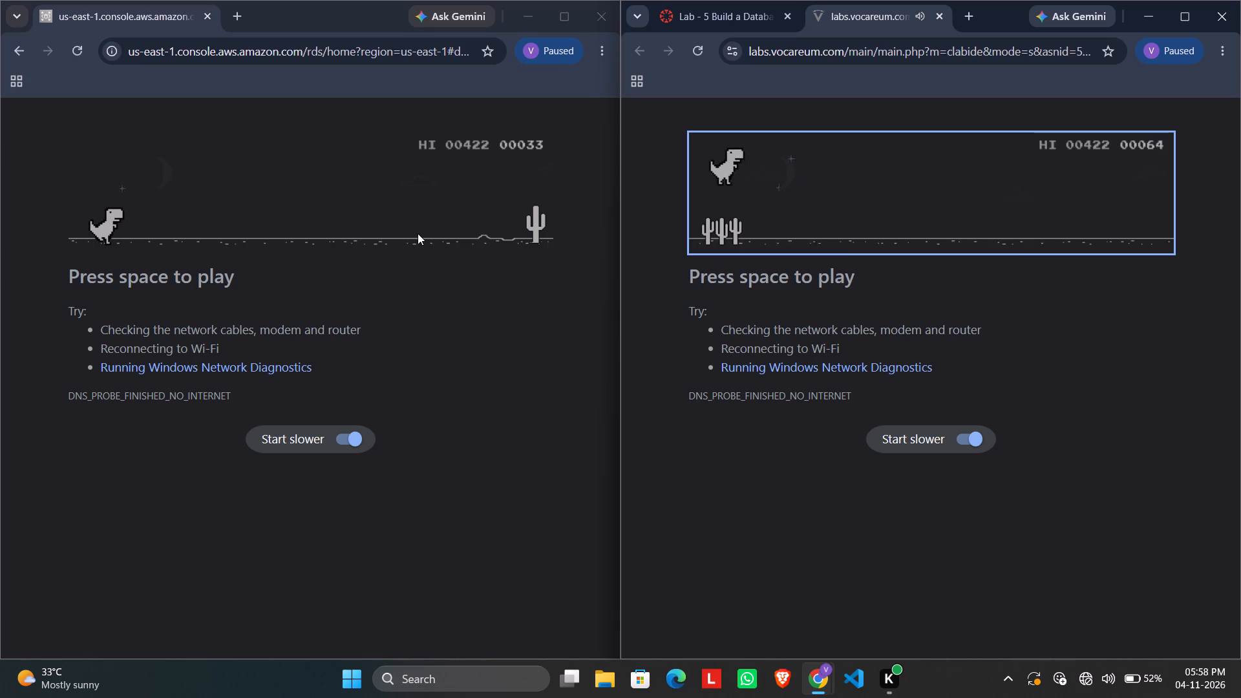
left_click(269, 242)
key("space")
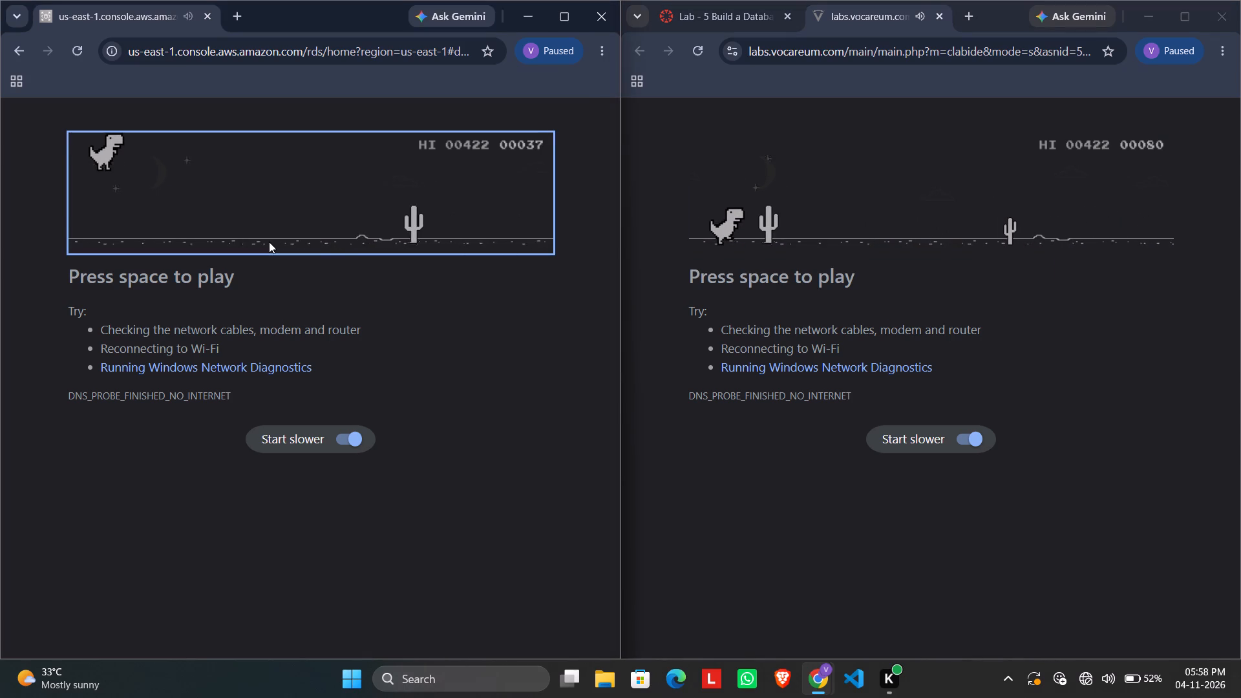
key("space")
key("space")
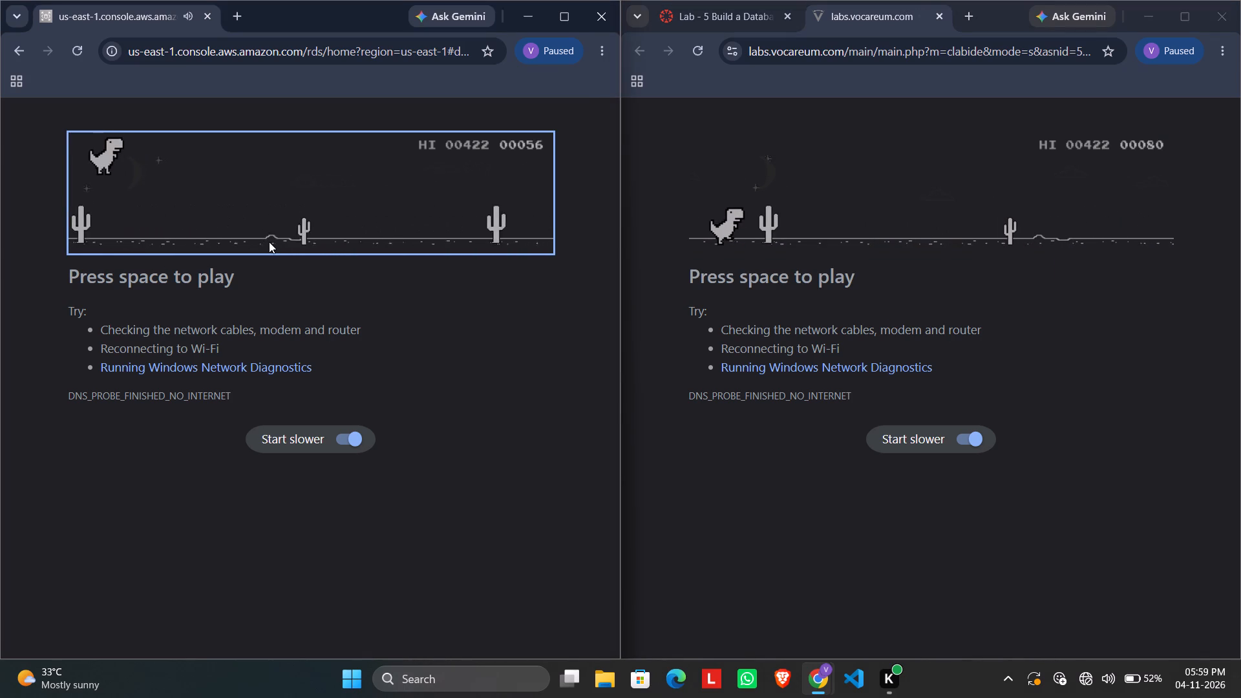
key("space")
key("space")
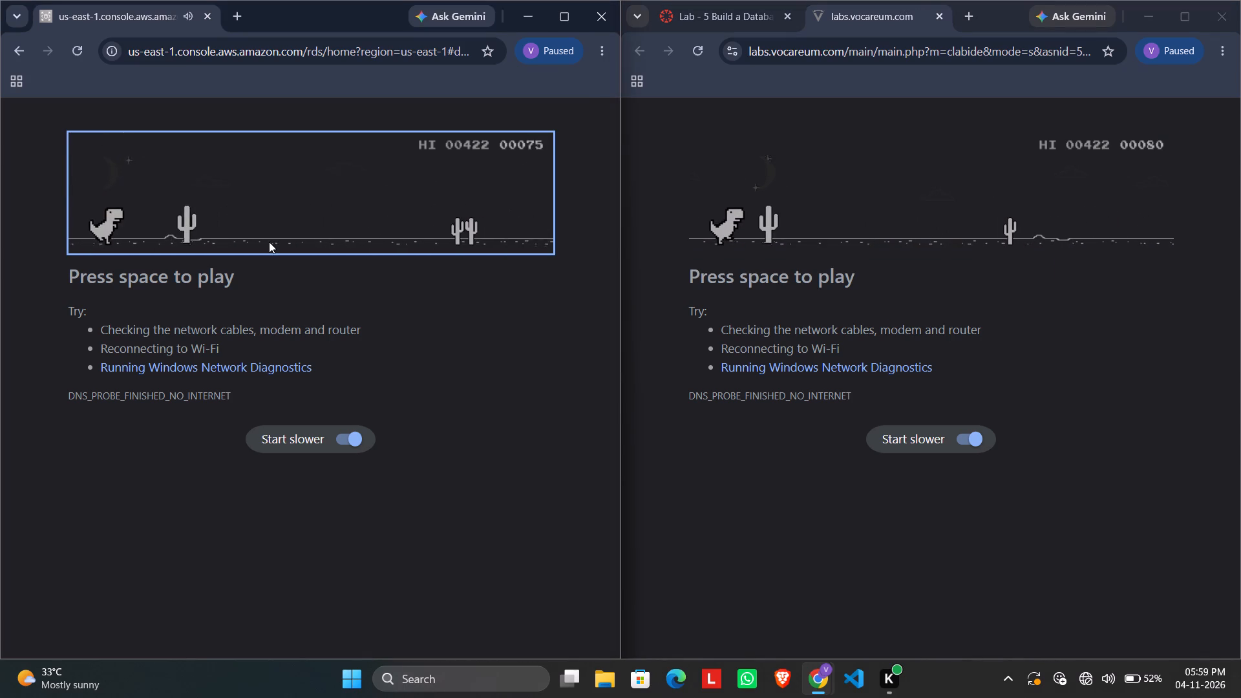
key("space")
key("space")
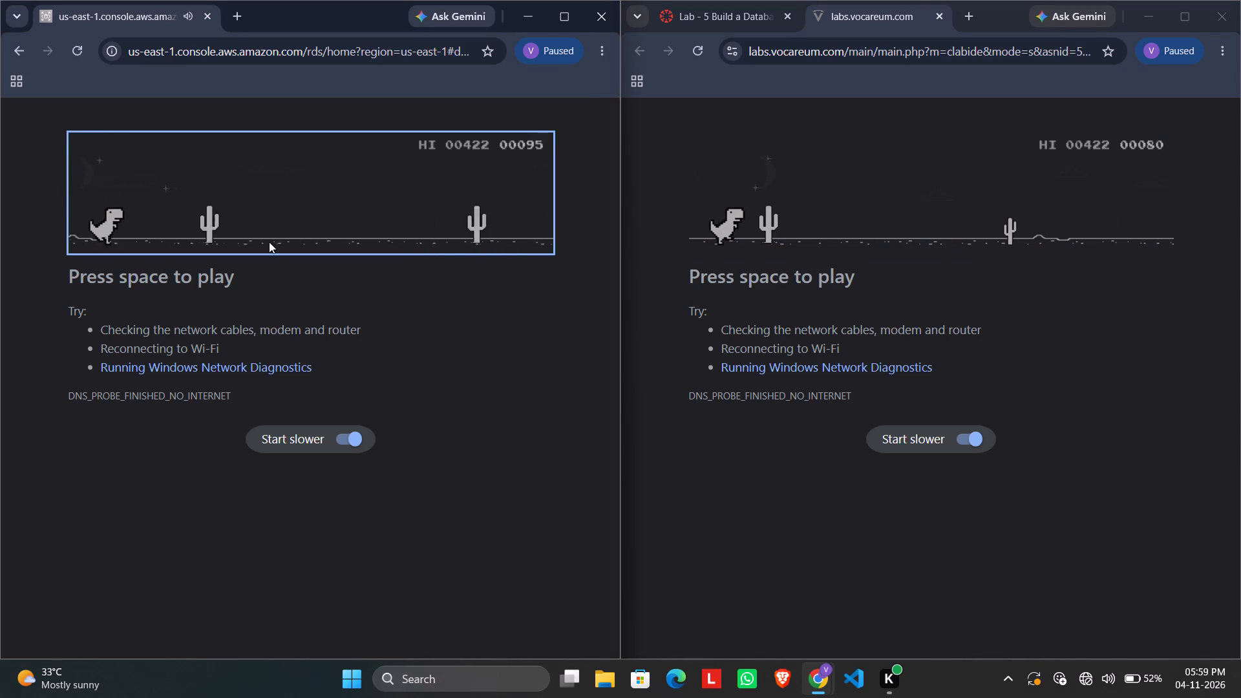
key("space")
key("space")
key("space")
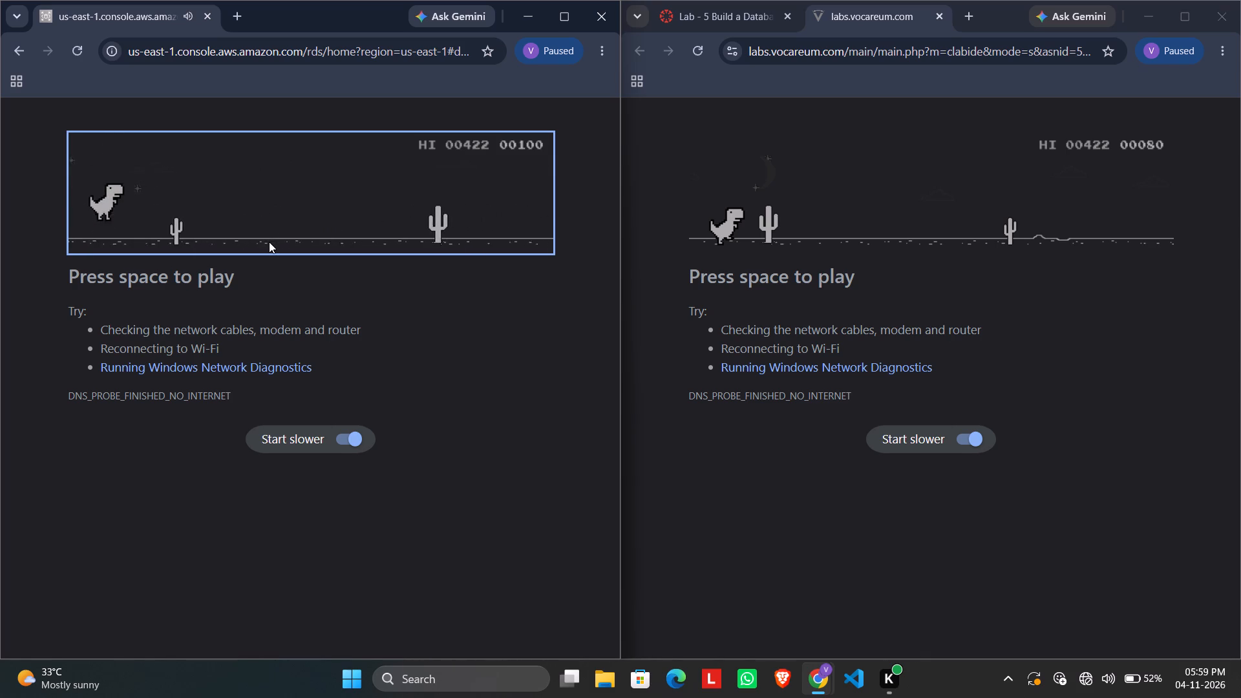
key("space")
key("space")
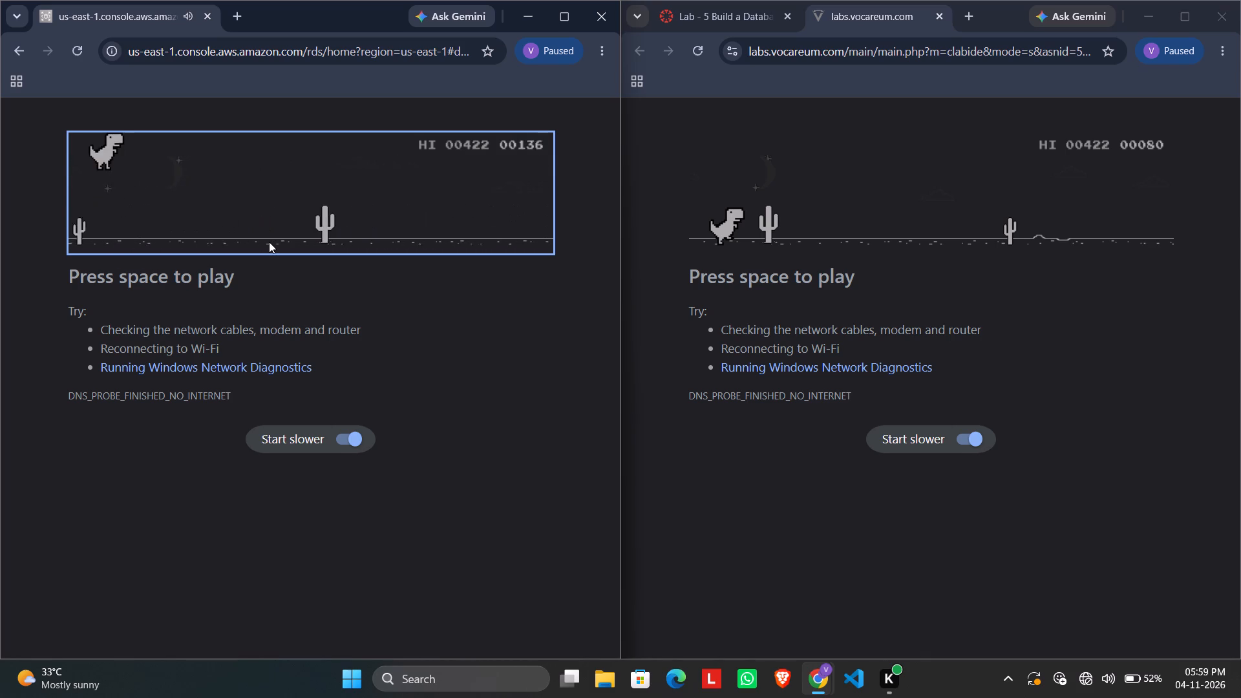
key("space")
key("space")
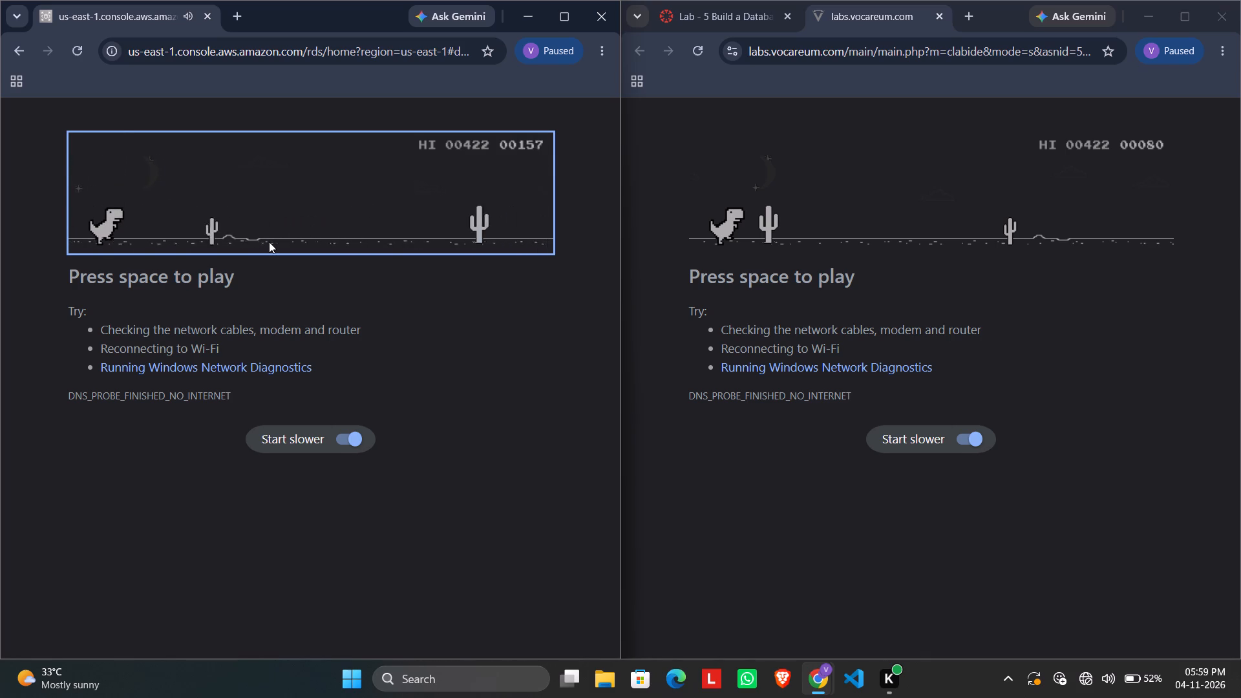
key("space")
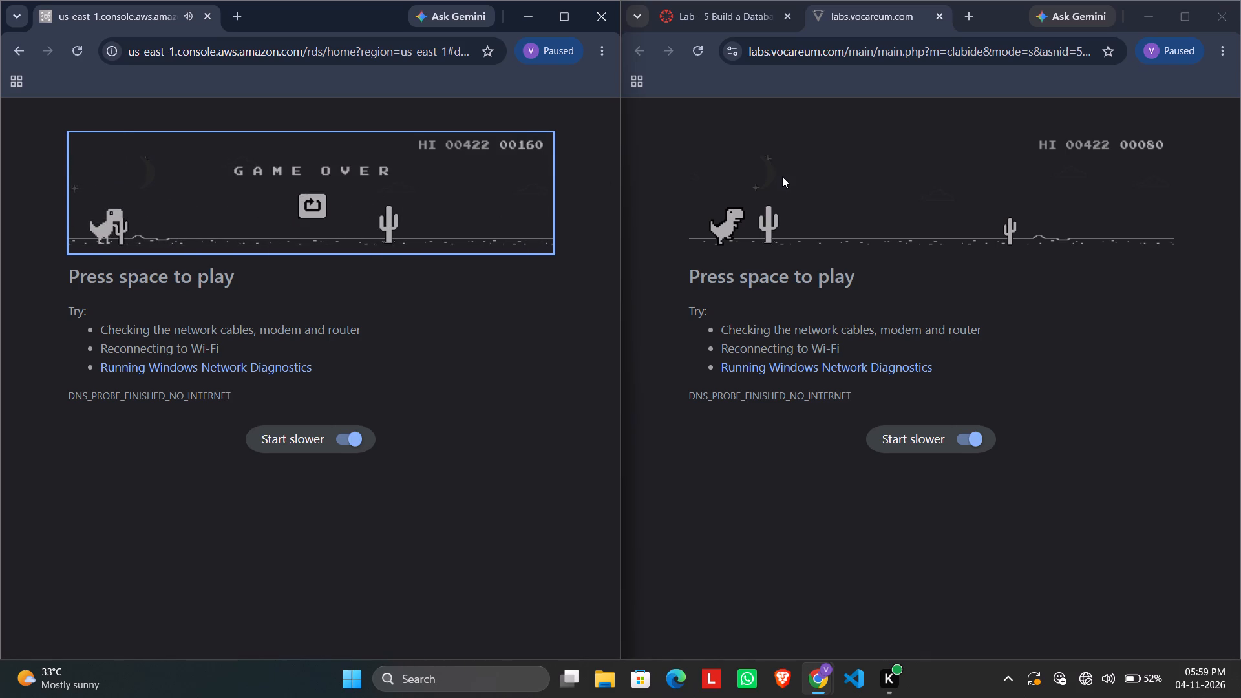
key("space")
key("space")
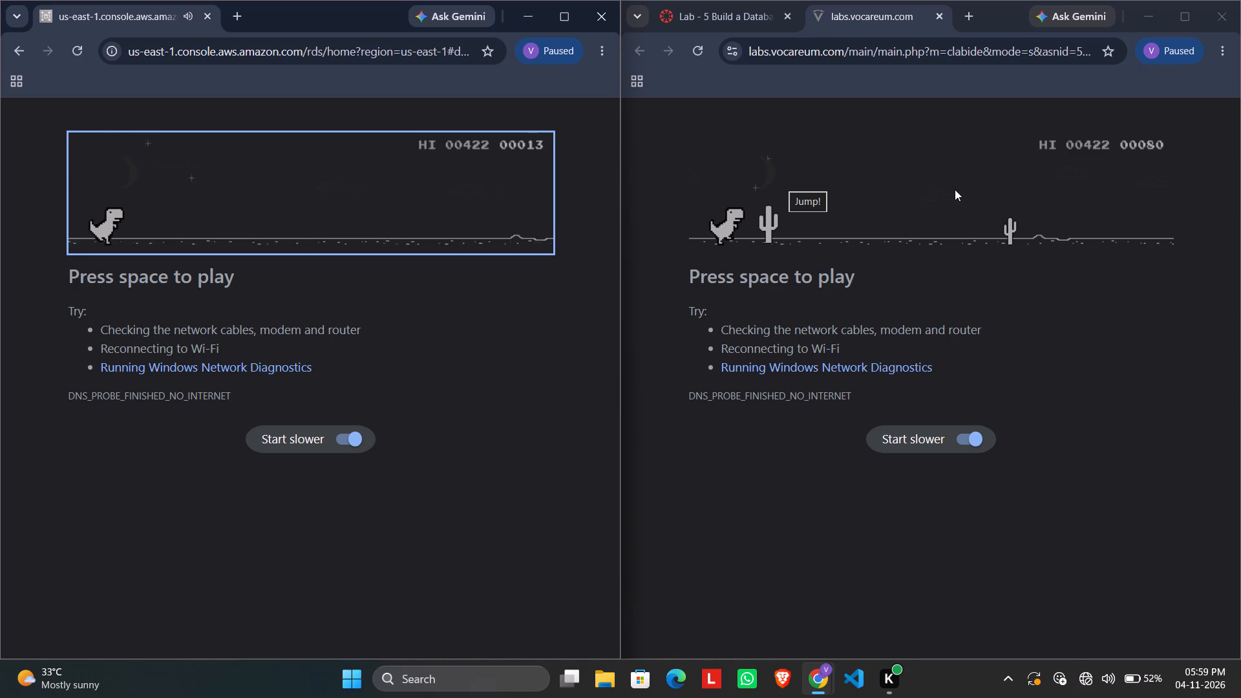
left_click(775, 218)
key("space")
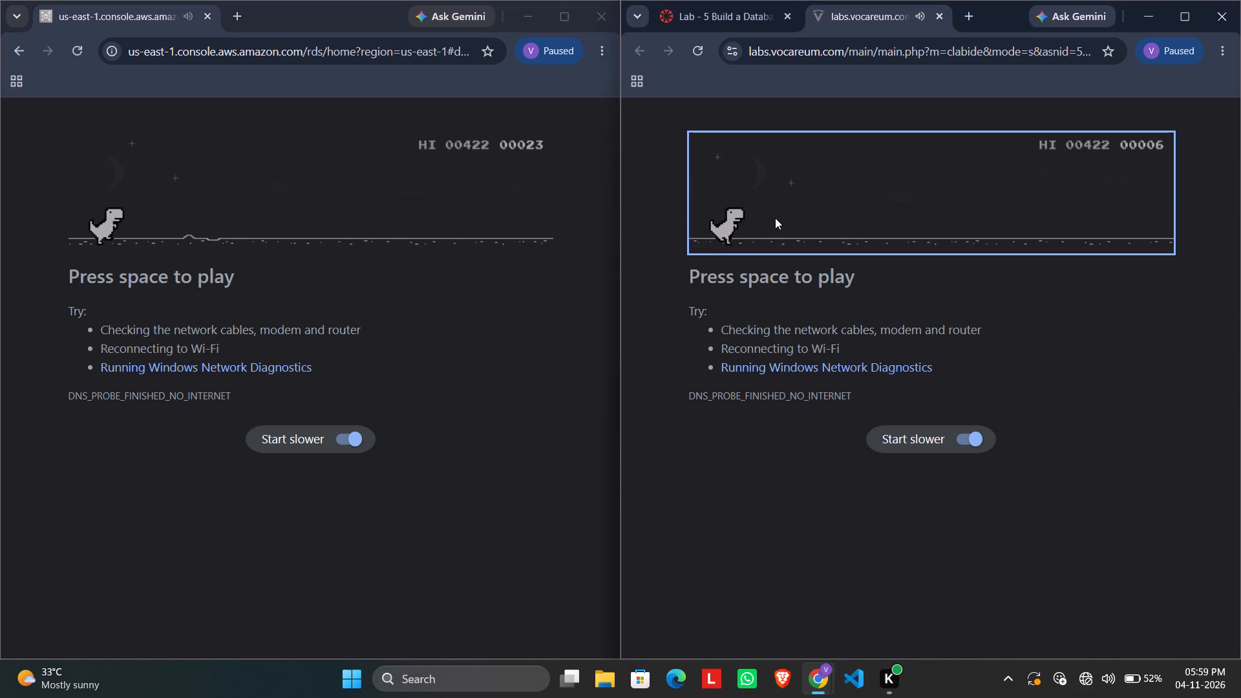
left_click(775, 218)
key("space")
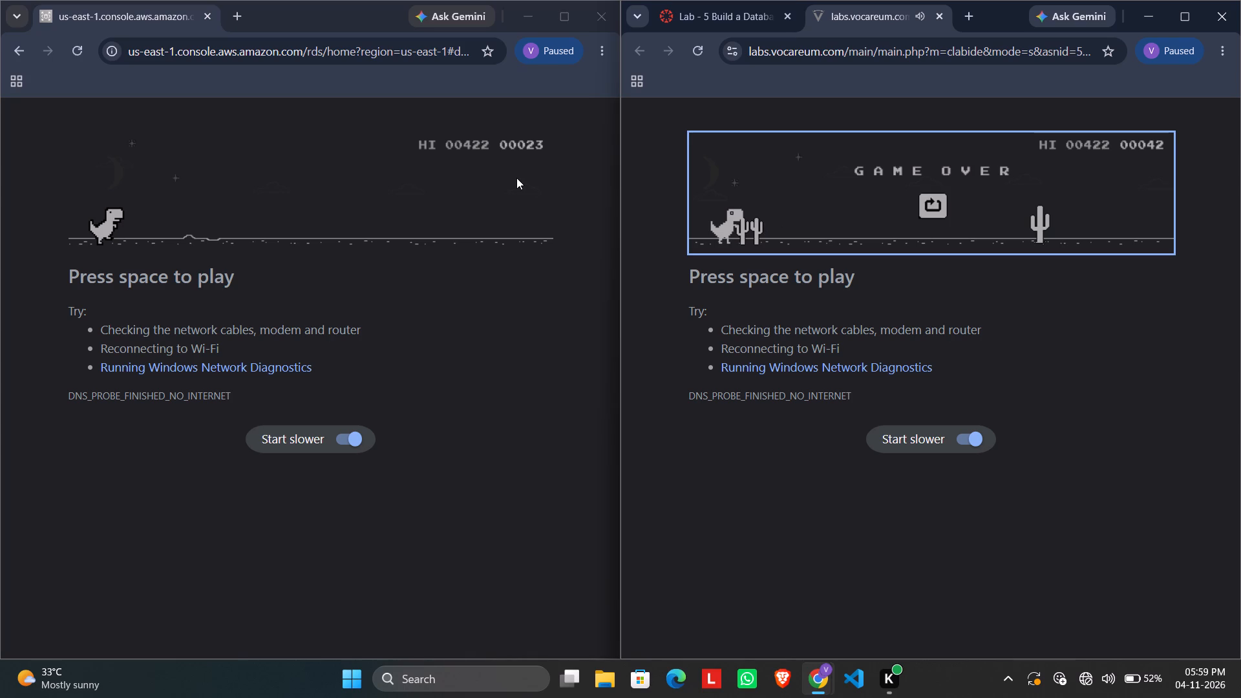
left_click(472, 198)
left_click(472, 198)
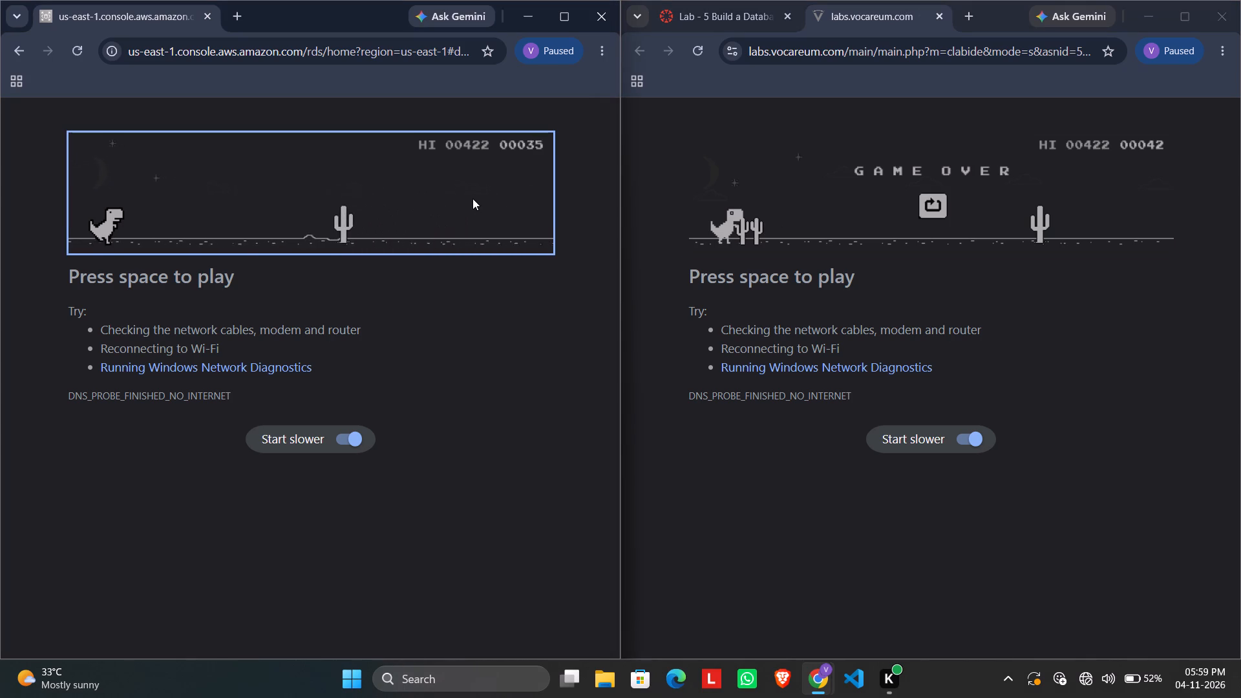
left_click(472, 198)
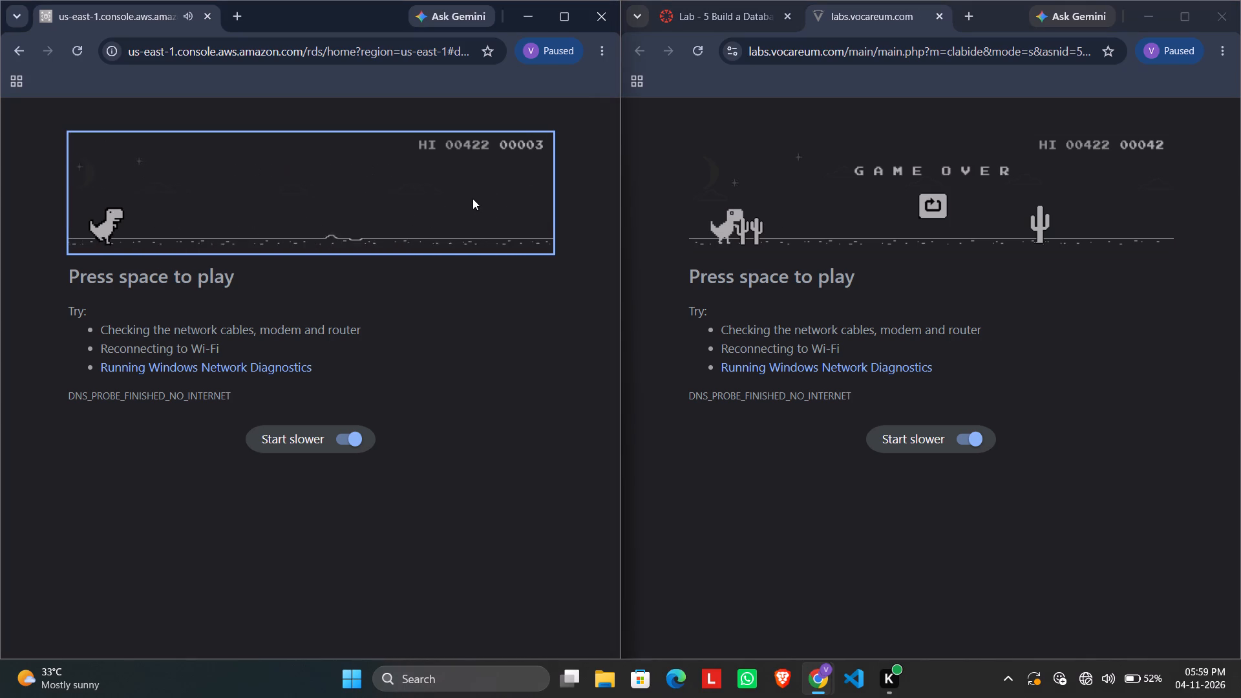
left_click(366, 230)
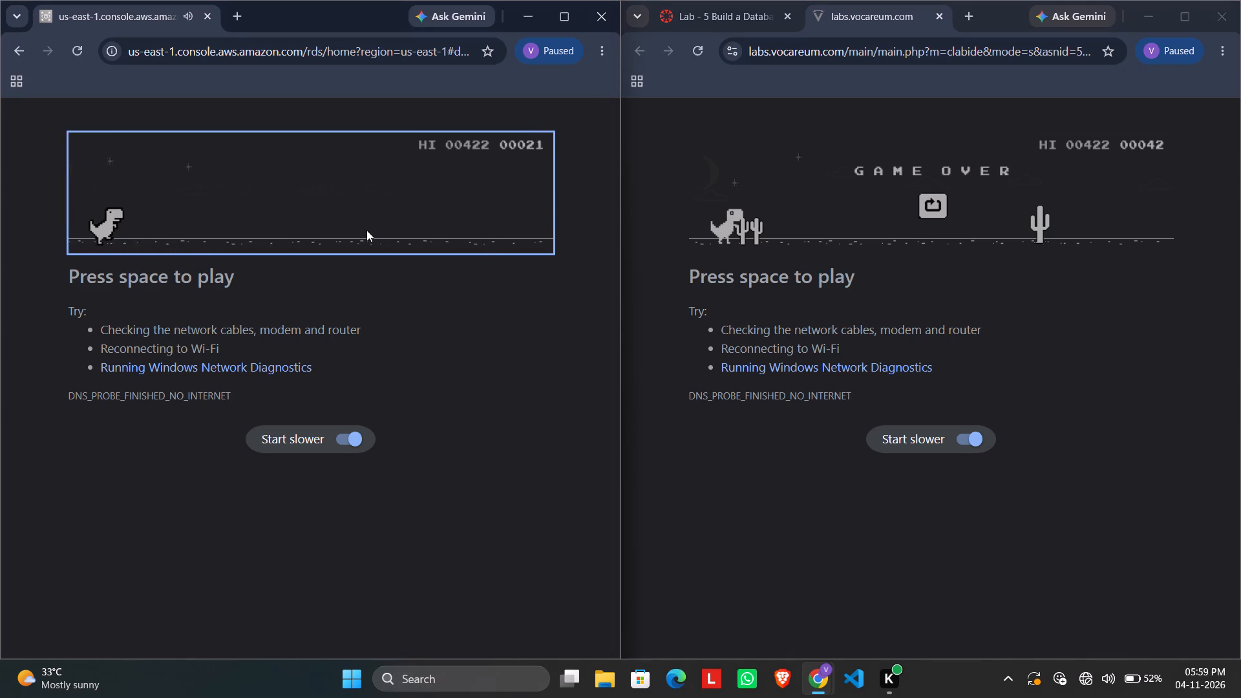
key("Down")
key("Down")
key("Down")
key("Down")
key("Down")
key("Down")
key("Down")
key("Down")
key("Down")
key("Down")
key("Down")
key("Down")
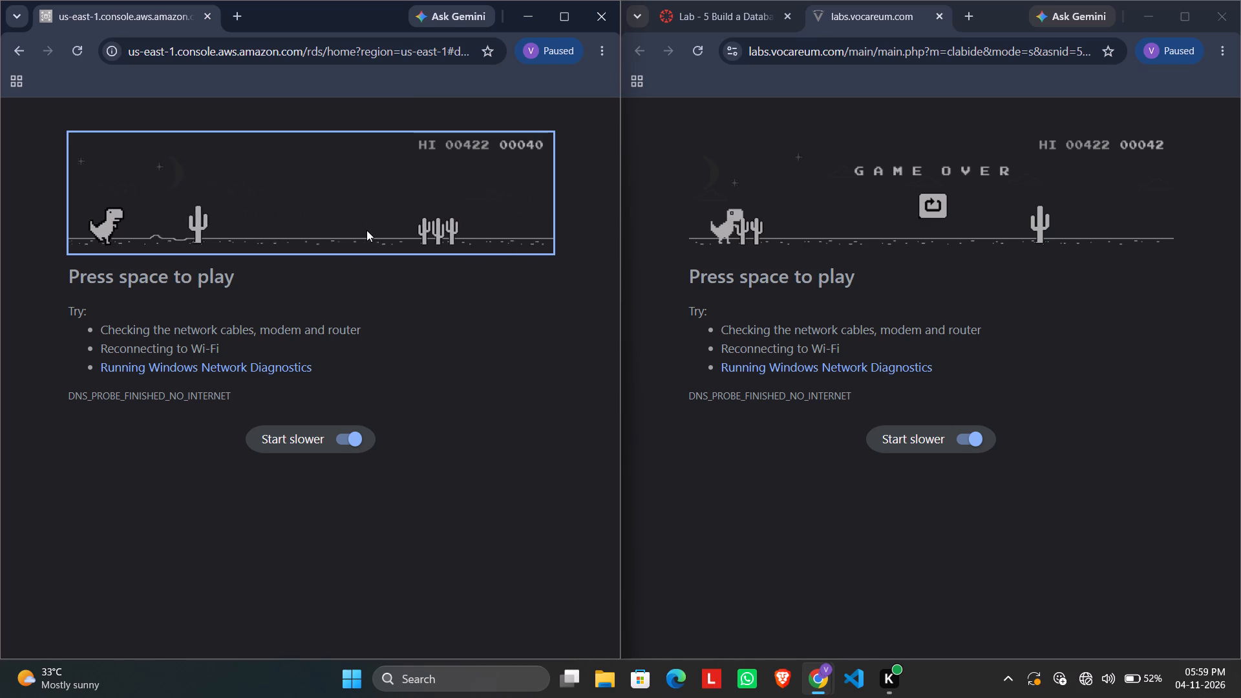